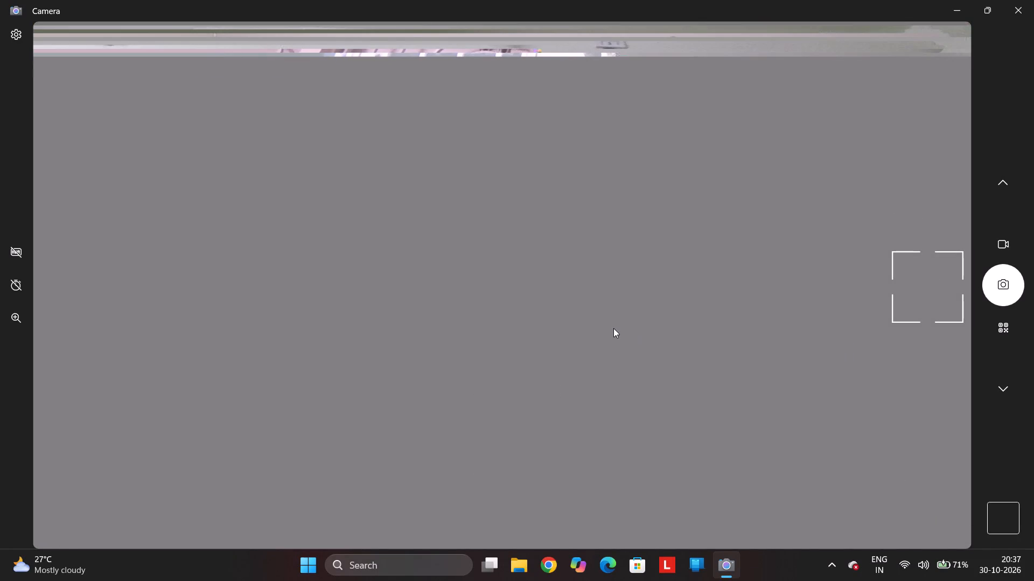
Close the Camera app.
{"action": "left_click", "coordinate": [1033, 0]}
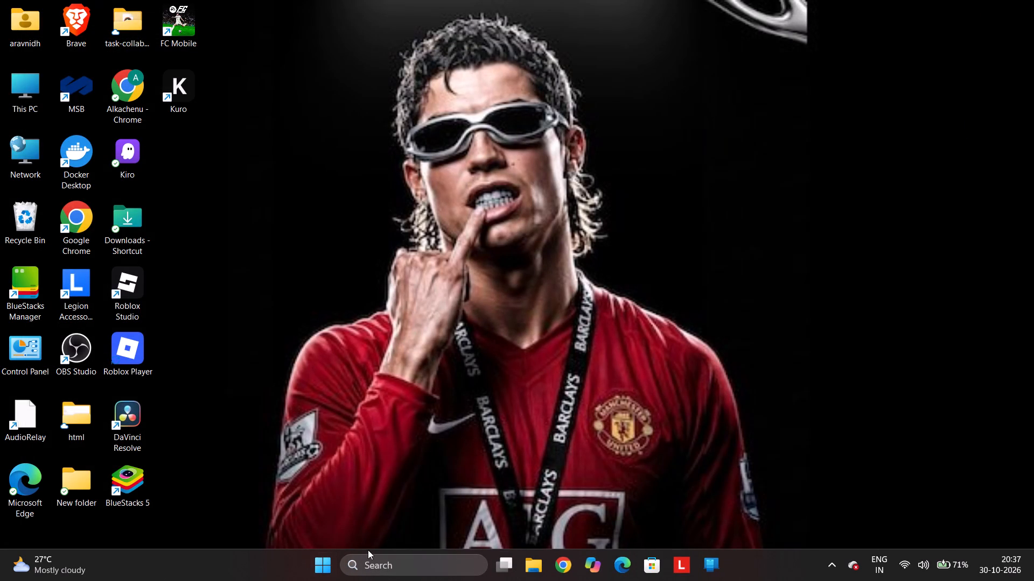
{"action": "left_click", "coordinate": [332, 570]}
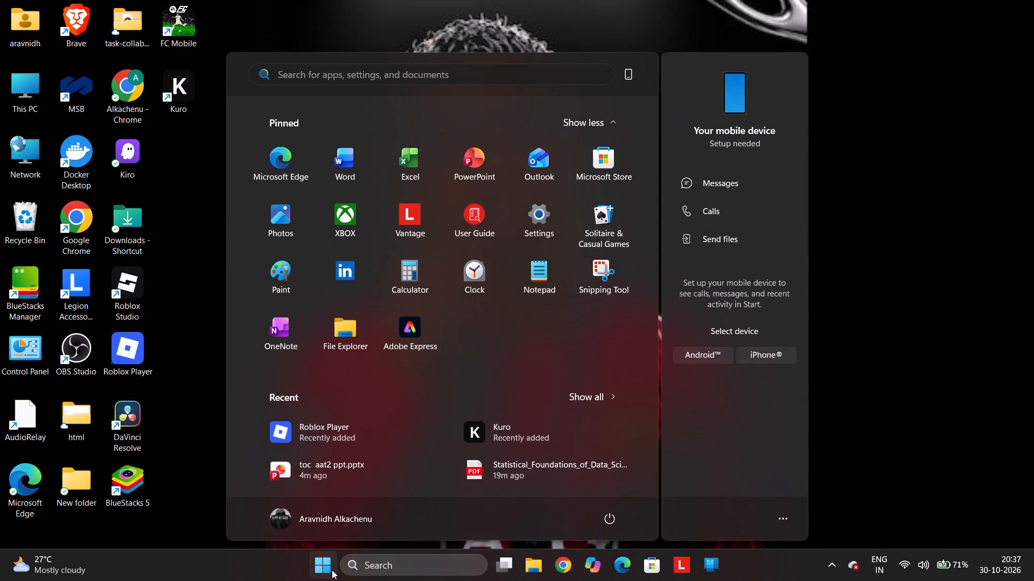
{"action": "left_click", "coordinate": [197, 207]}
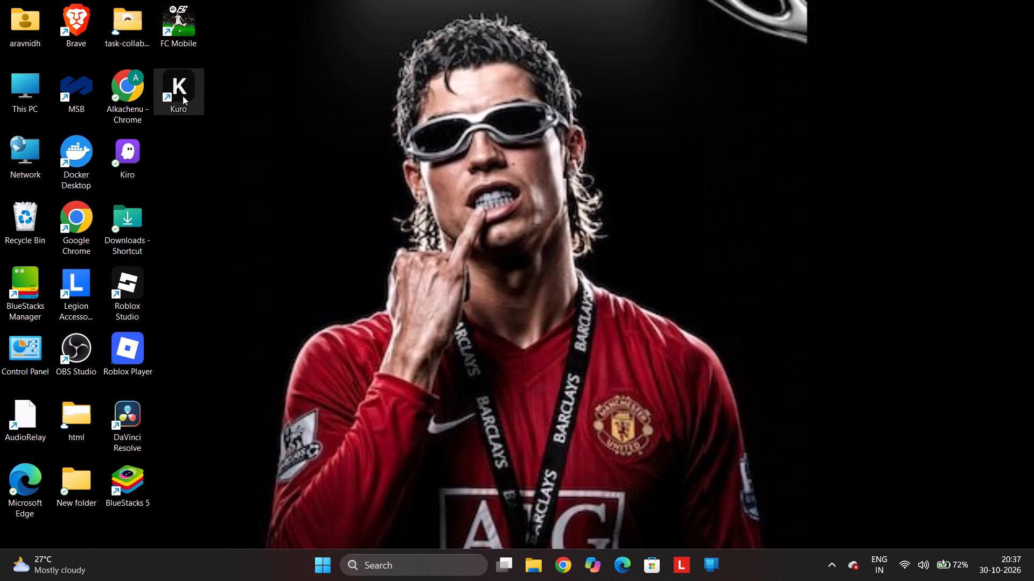
Remove the Camera entry and the entries following it from the recent searches in Windows Search.
{"action": "left_click", "coordinate": [441, 559]}
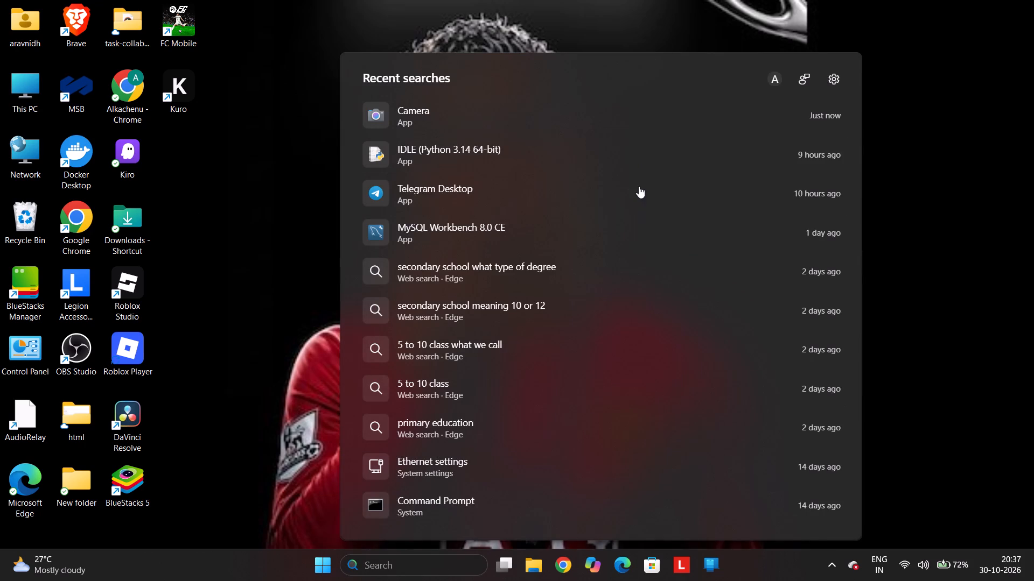
{"action": "left_click", "coordinate": [840, 119]}
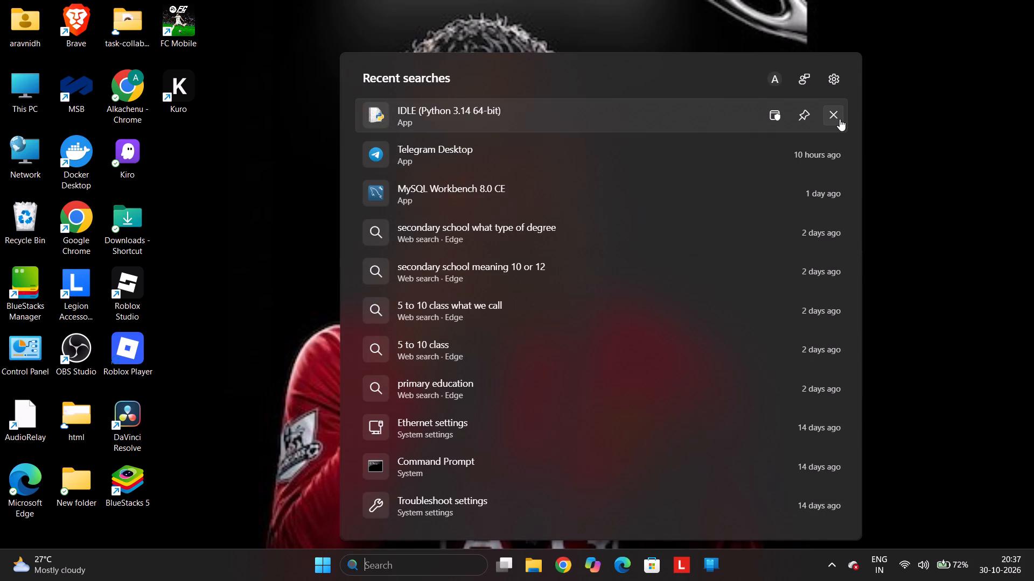
{"action": "left_click", "coordinate": [840, 119]}
{"action": "triple_click", "coordinate": [840, 119]}
{"action": "double_click", "coordinate": [840, 119]}
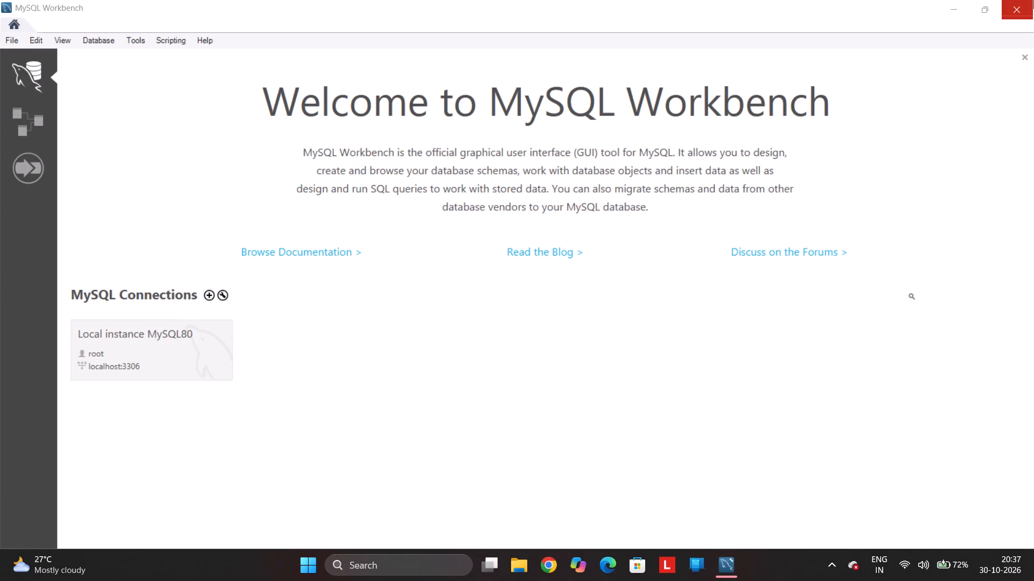
Close MySQL Workbench and the Microsoft Edge window to get back to the desktop.
{"action": "left_click", "coordinate": [1033, 0]}
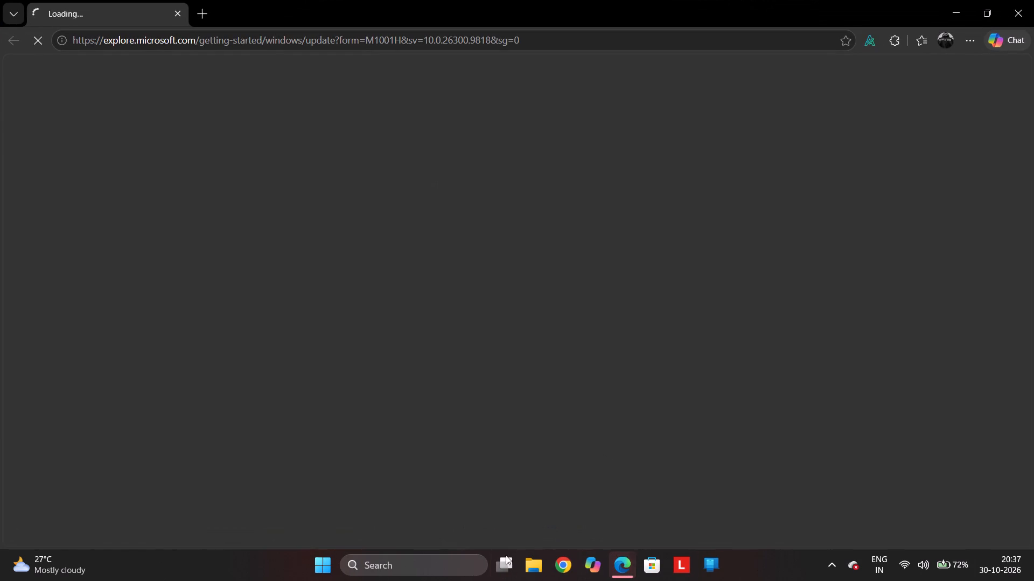
{"action": "left_click", "coordinate": [1033, 0]}
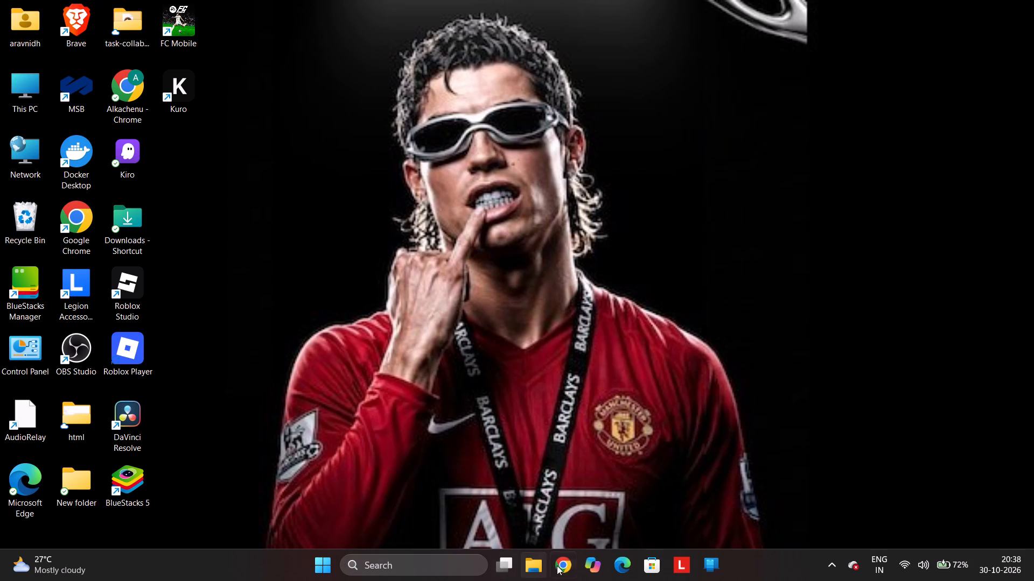
Open Google Chrome.
{"action": "left_click", "coordinate": [560, 566]}
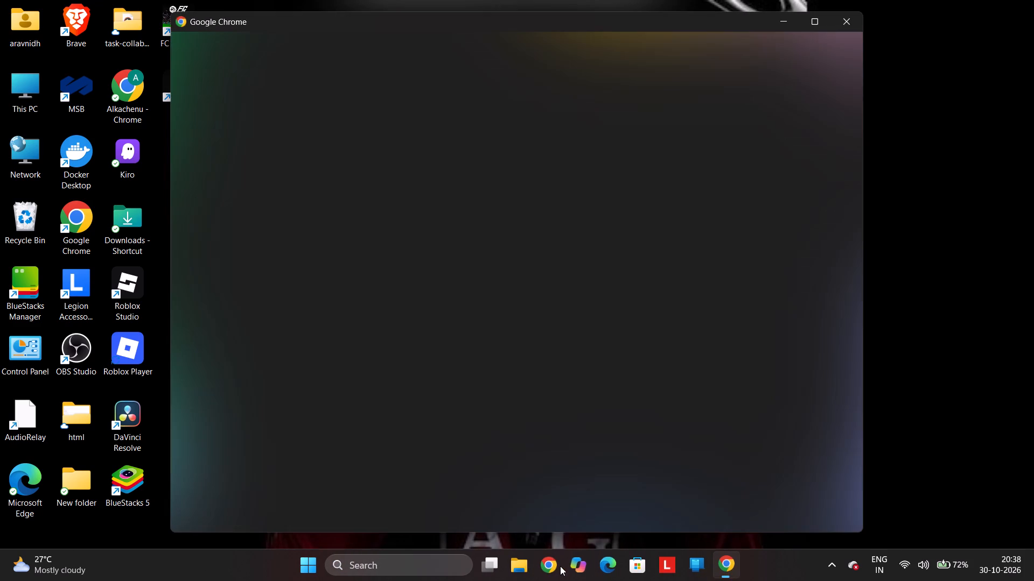
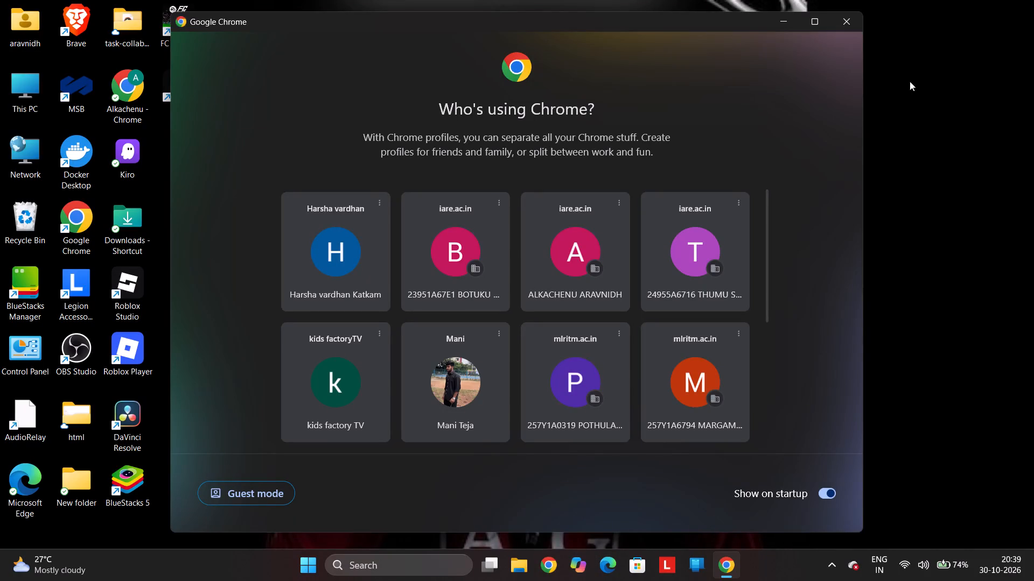
Close the Google Chrome profile chooser window.
{"action": "left_click", "coordinate": [844, 29]}
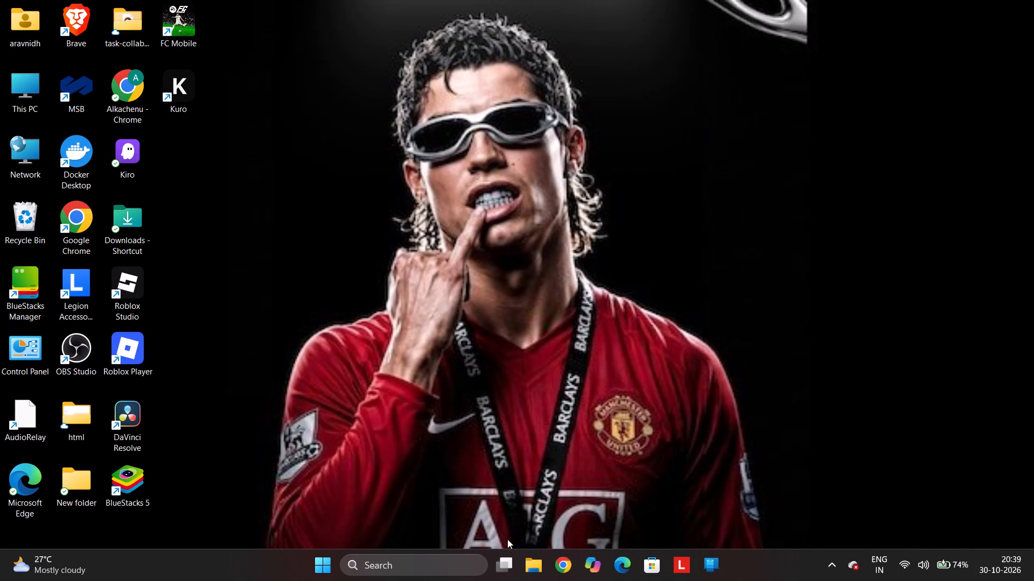
Open the presentation "toc aat2 ppt.pptx" from the recent files in File Explorer.
{"action": "left_click", "coordinate": [537, 568]}
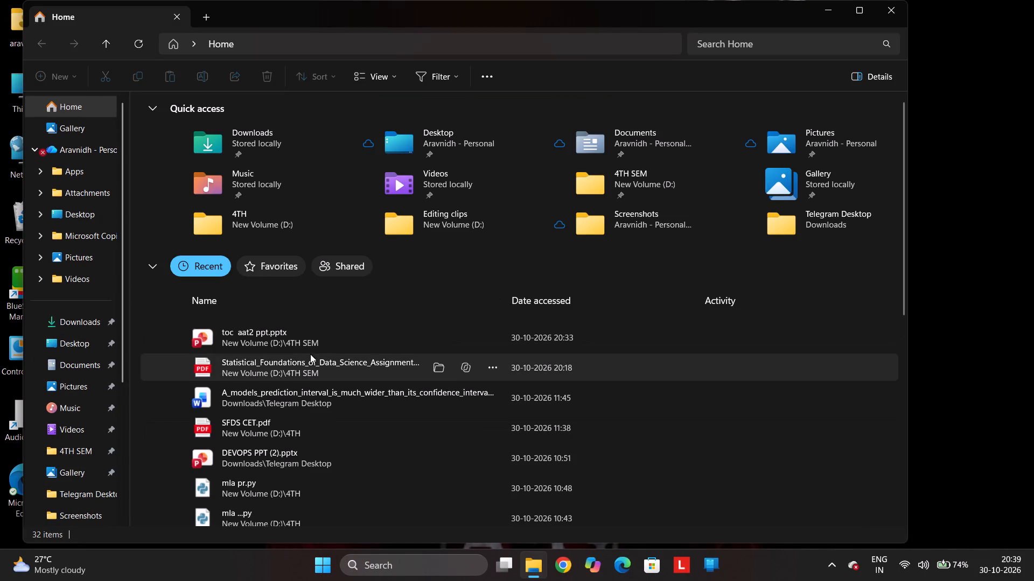
{"action": "double_click", "coordinate": [253, 330]}
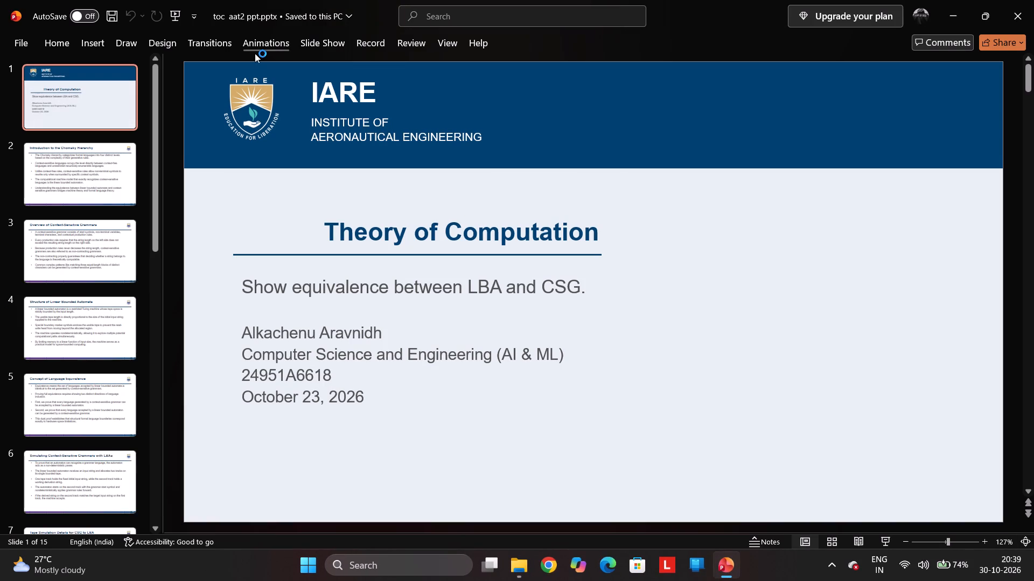
Open the presentation's recording view, set to record from the beginning.
{"action": "left_click", "coordinate": [367, 47]}
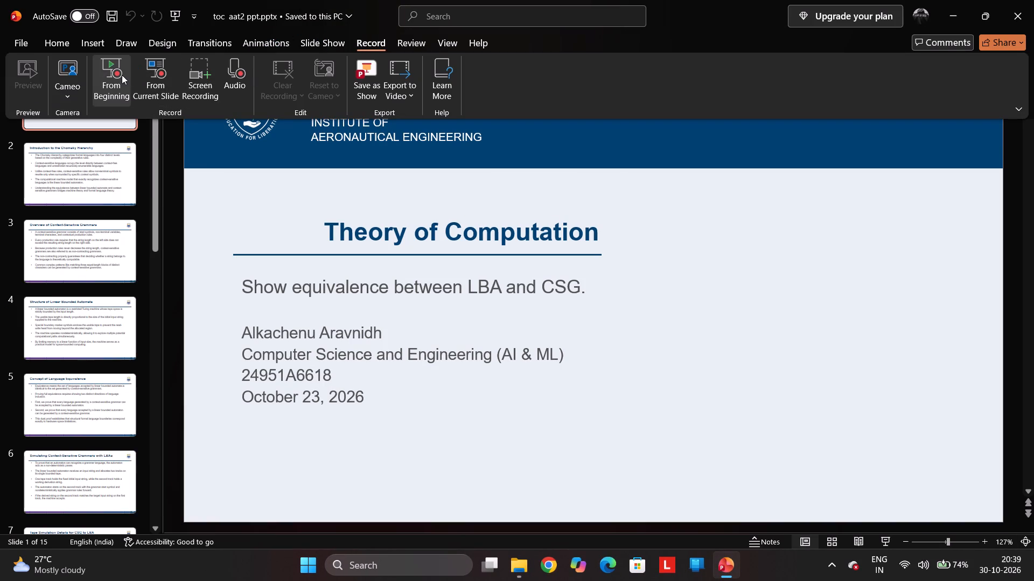
{"action": "left_click", "coordinate": [122, 75]}
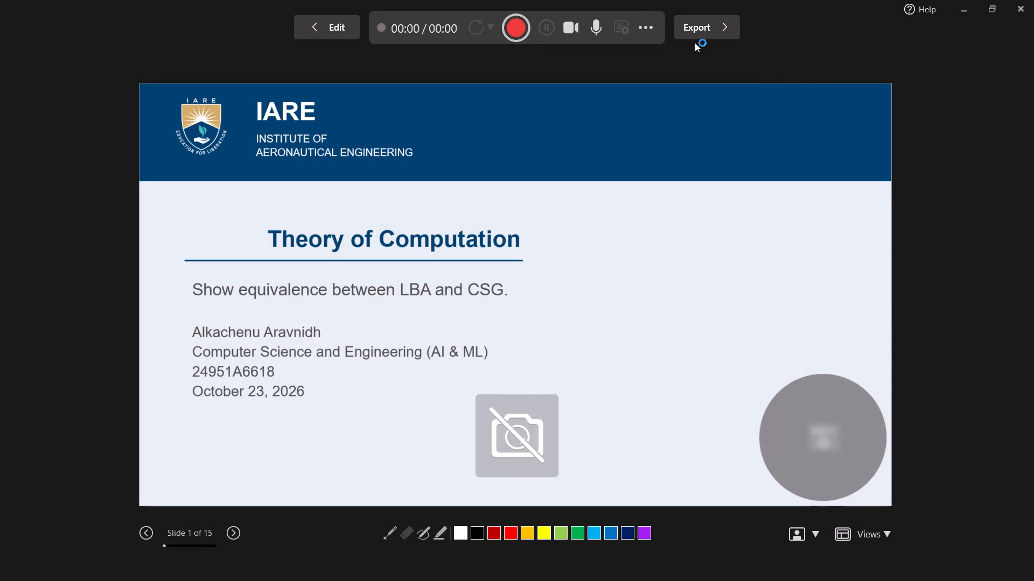
Switch the recording camera to Brio 100.
{"action": "right_click", "coordinate": [570, 21]}
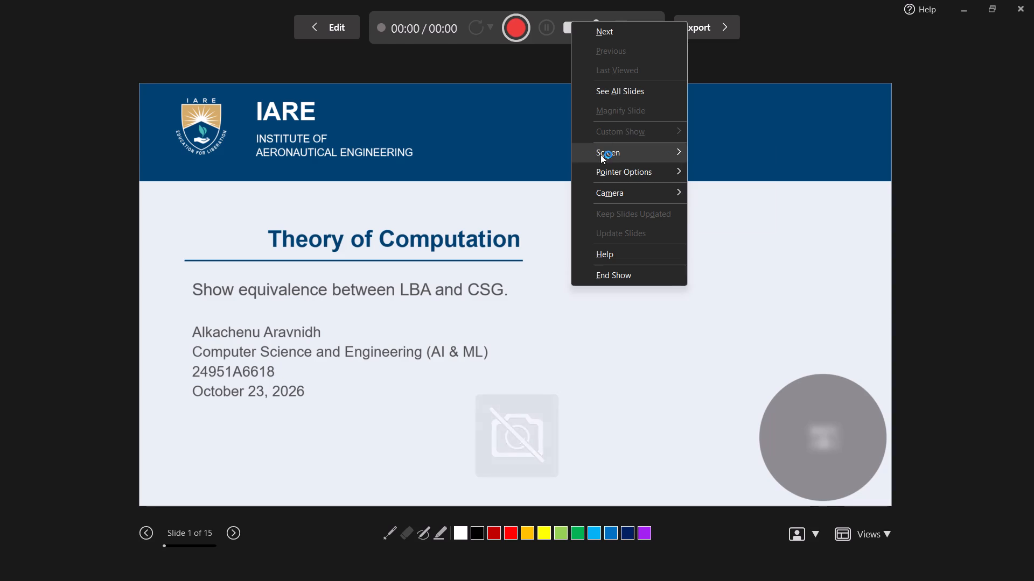
{"action": "left_click", "coordinate": [616, 188]}
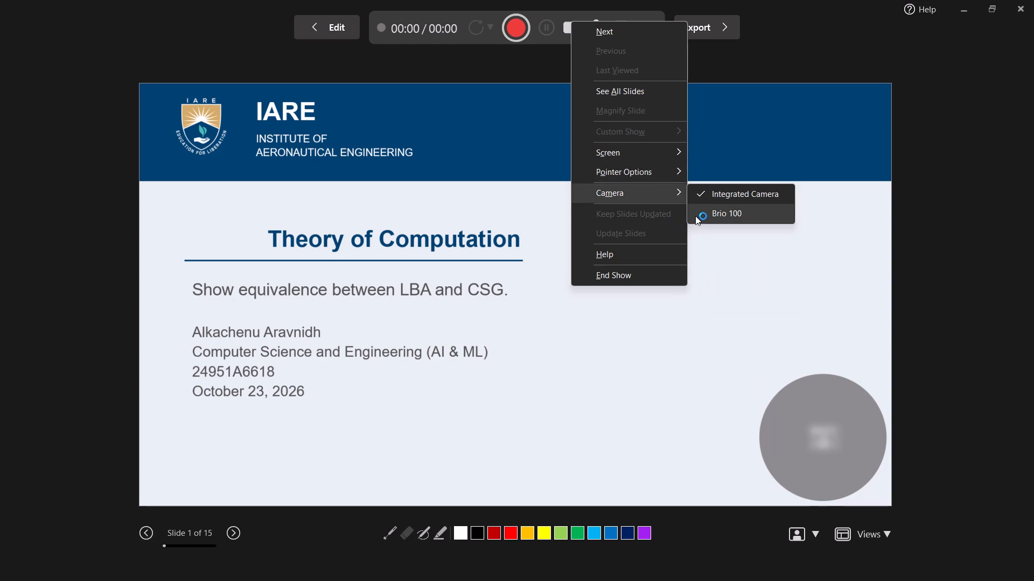
{"action": "left_click", "coordinate": [698, 208]}
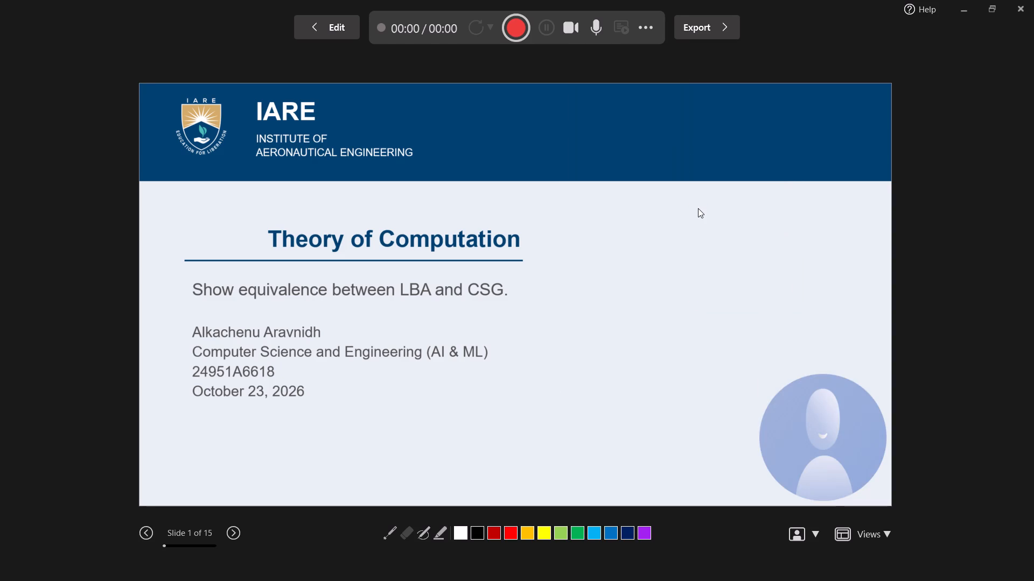
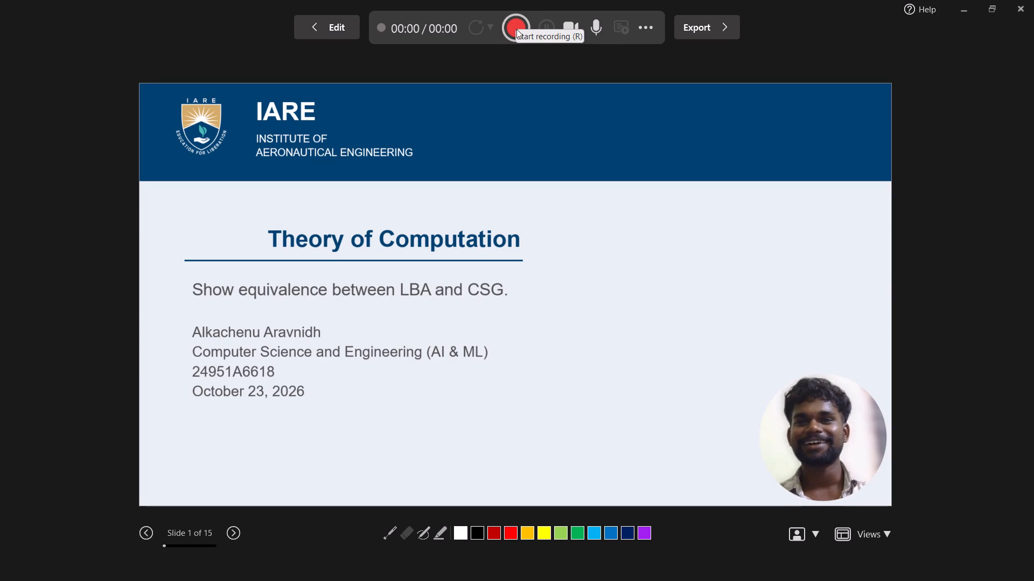
Start recording the presentation on the title slide, record that slide, and advance to the next one.
{"action": "left_click", "coordinate": [513, 26]}
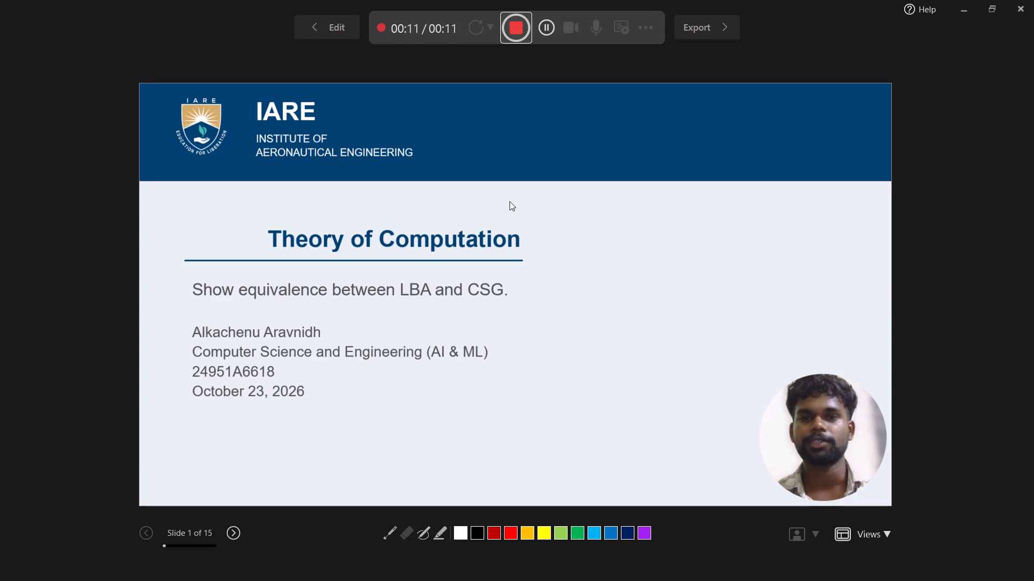
{"action": "left_click", "coordinate": [236, 535]}
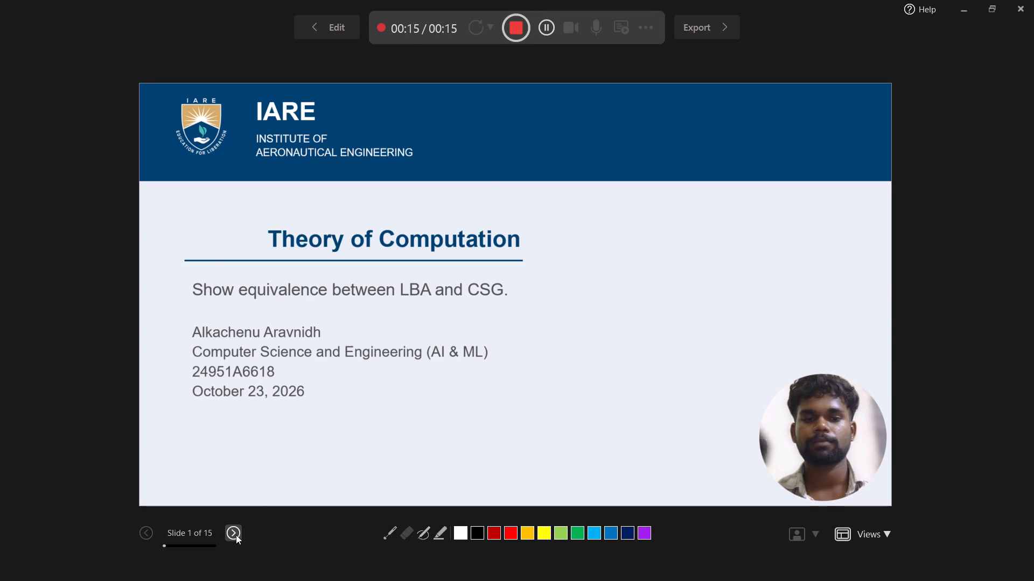
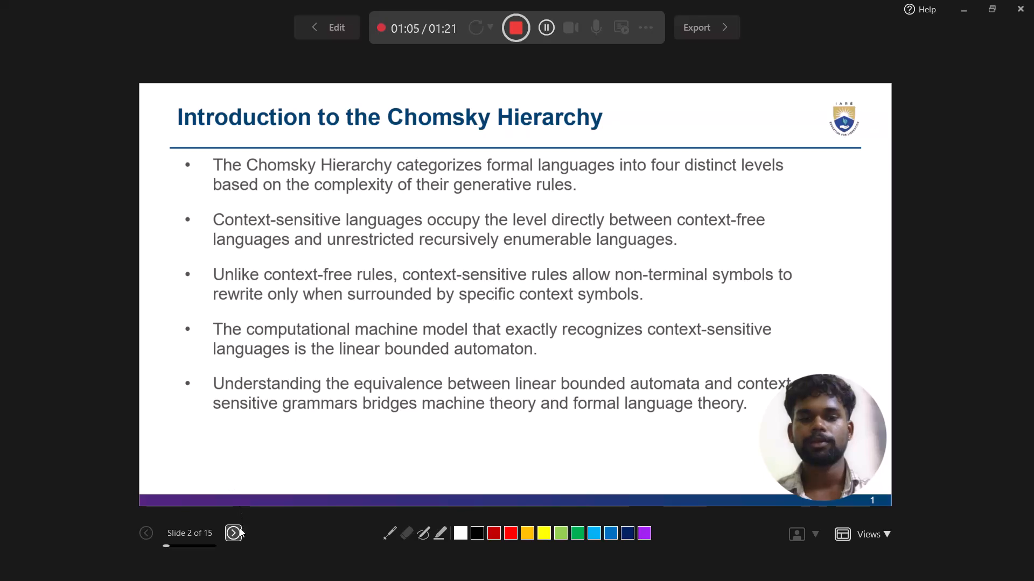
Advance the recording from the Chomsky Hierarchy slide to the Overview of Context-Sensitive Grammars slide and stop recording there.
{"action": "left_click", "coordinate": [234, 532]}
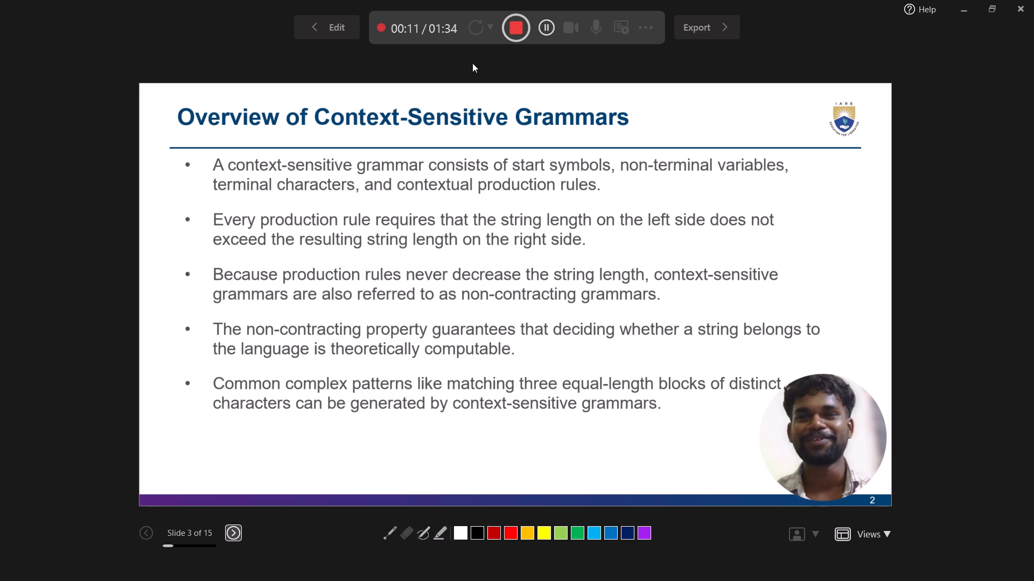
{"action": "left_click", "coordinate": [519, 34]}
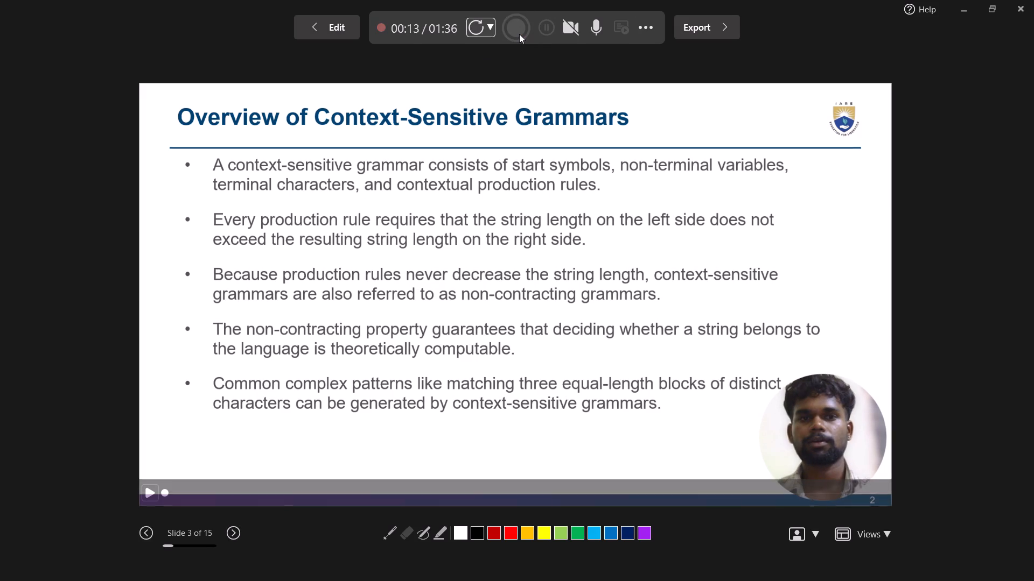
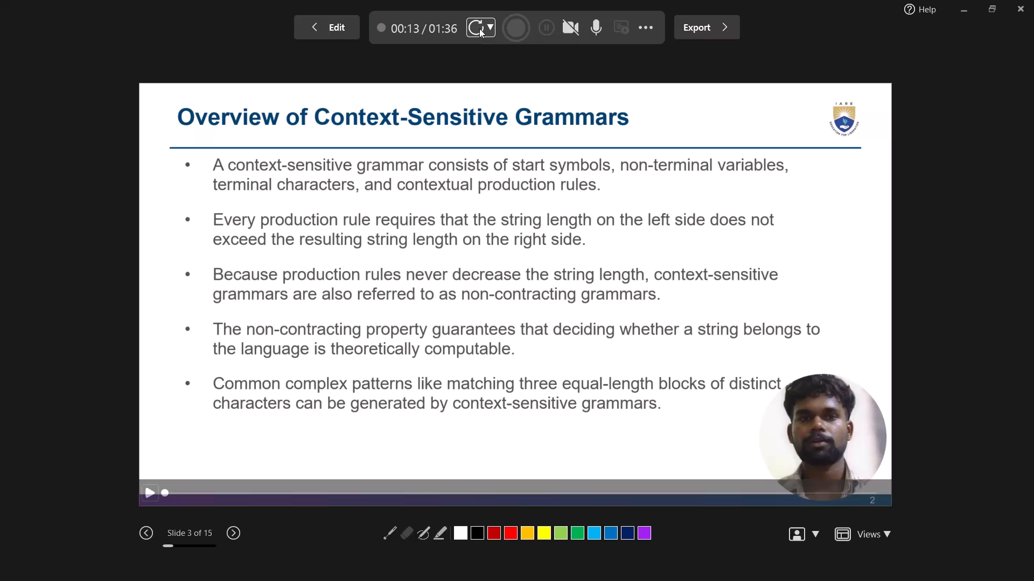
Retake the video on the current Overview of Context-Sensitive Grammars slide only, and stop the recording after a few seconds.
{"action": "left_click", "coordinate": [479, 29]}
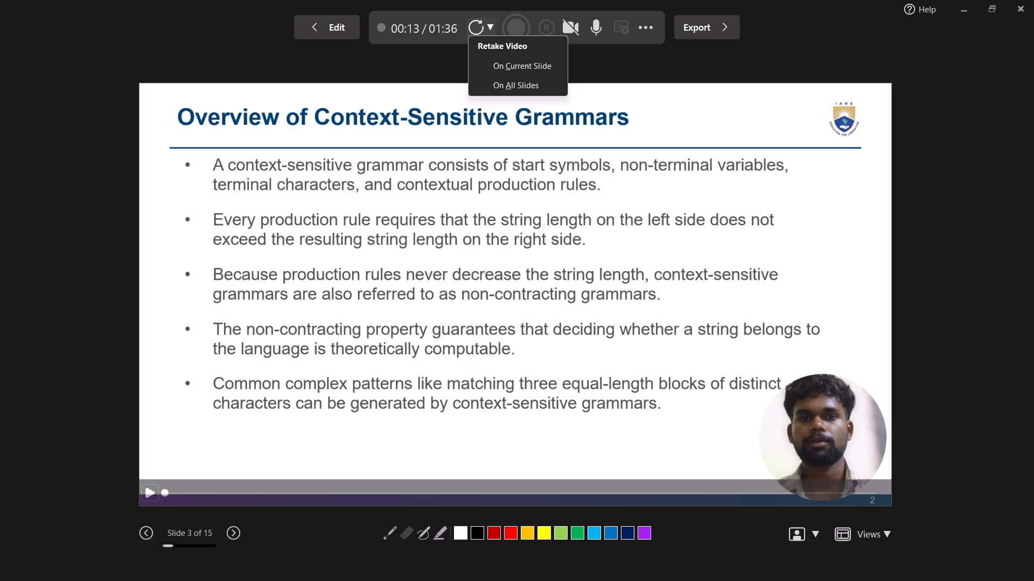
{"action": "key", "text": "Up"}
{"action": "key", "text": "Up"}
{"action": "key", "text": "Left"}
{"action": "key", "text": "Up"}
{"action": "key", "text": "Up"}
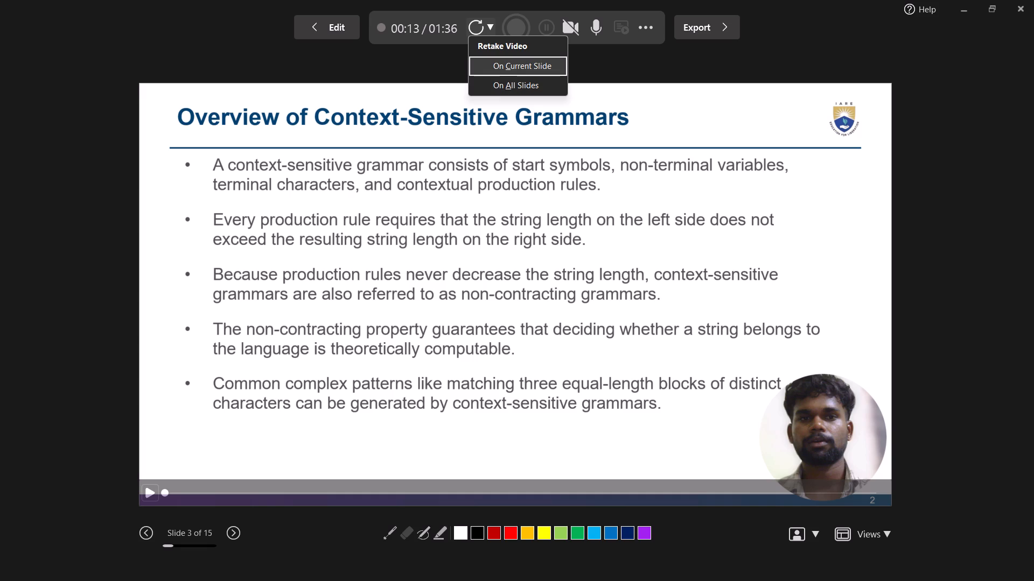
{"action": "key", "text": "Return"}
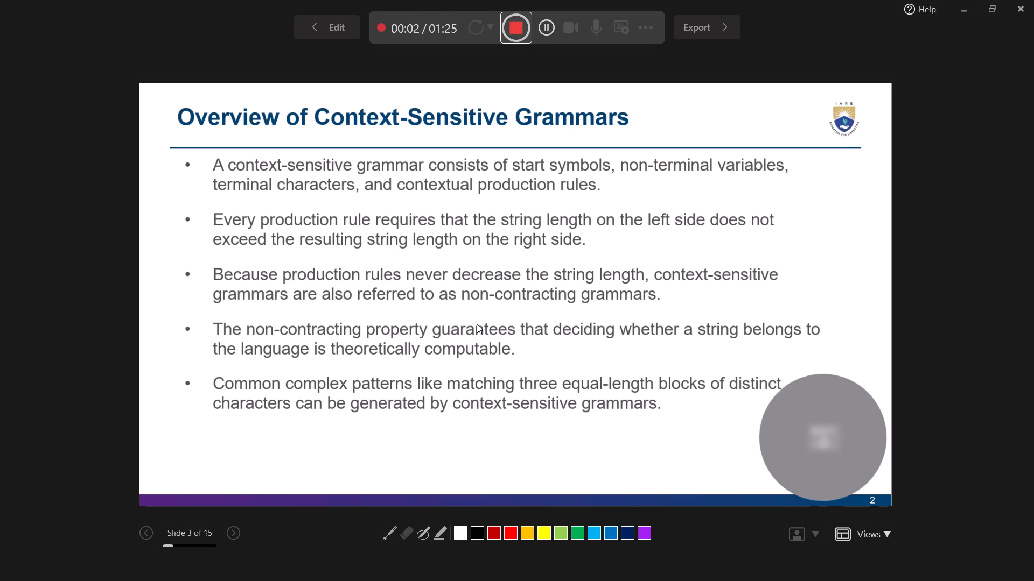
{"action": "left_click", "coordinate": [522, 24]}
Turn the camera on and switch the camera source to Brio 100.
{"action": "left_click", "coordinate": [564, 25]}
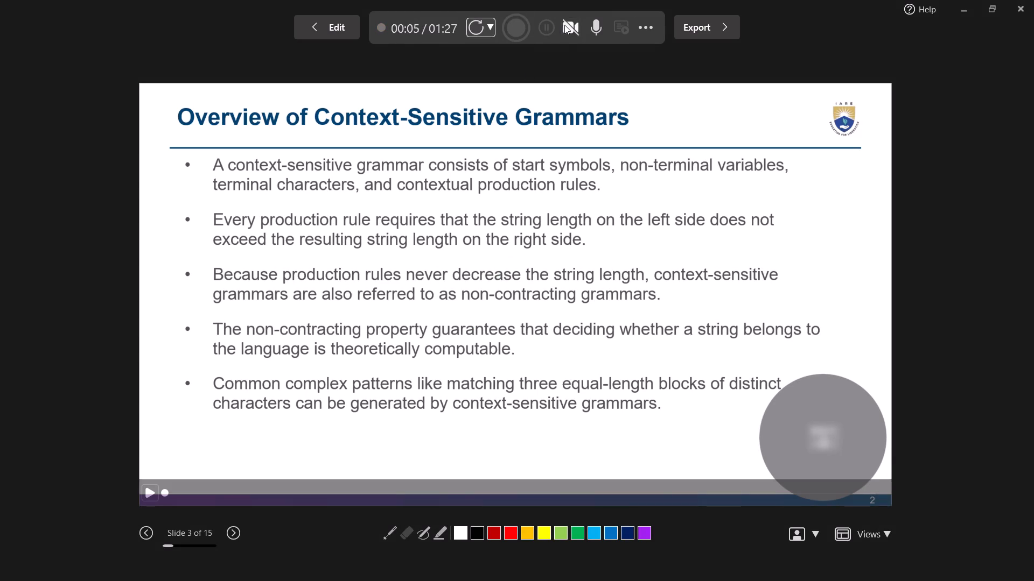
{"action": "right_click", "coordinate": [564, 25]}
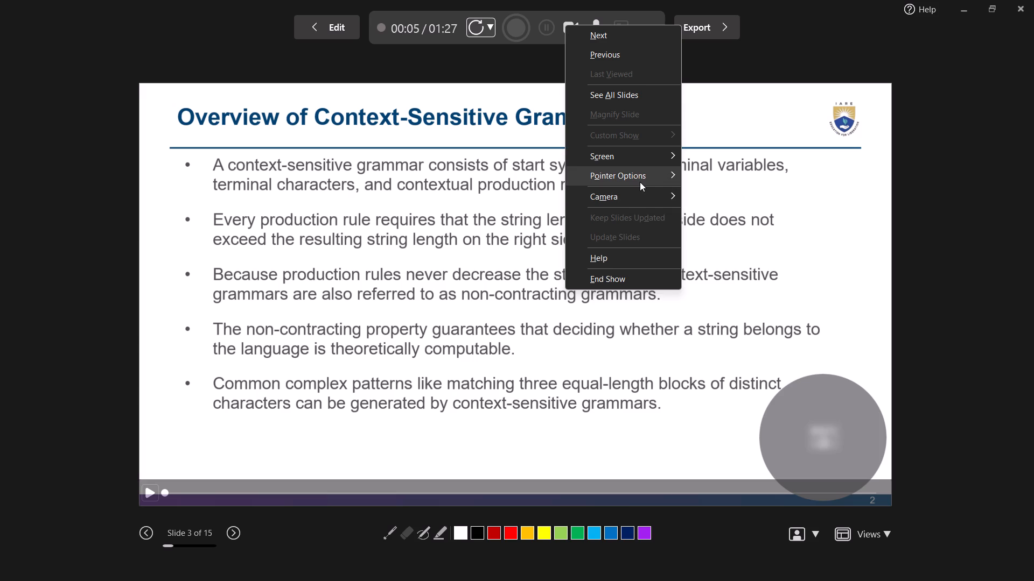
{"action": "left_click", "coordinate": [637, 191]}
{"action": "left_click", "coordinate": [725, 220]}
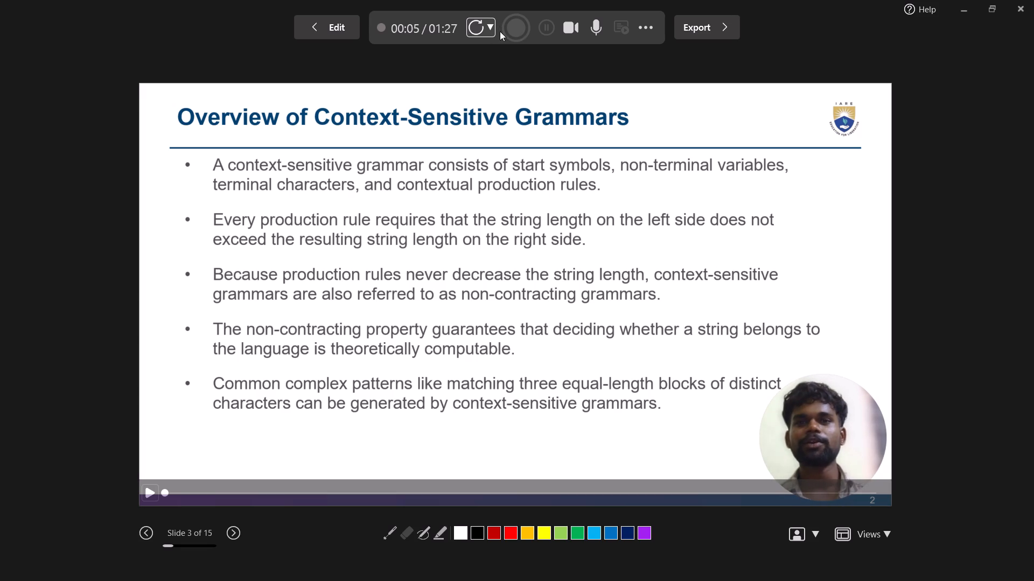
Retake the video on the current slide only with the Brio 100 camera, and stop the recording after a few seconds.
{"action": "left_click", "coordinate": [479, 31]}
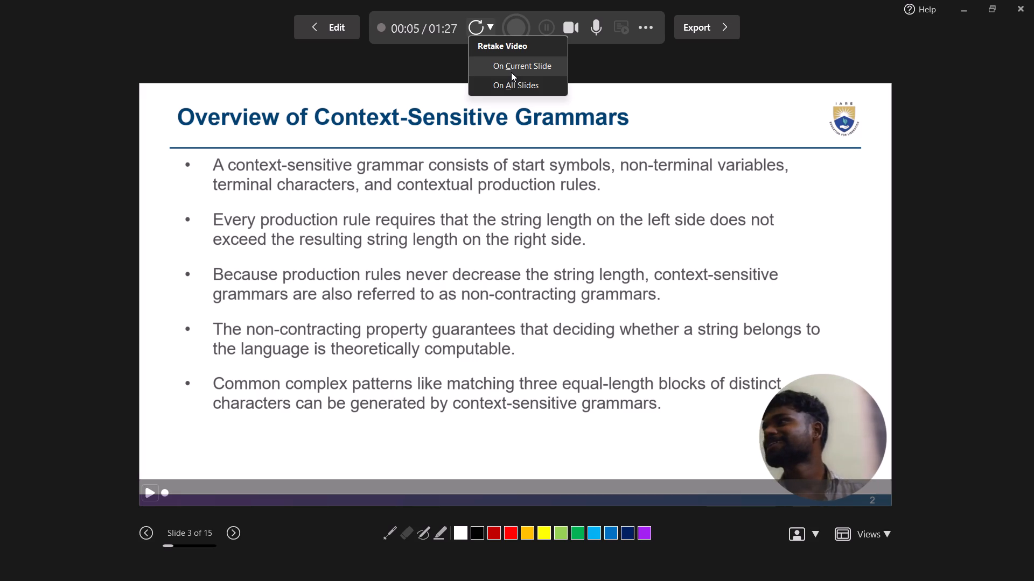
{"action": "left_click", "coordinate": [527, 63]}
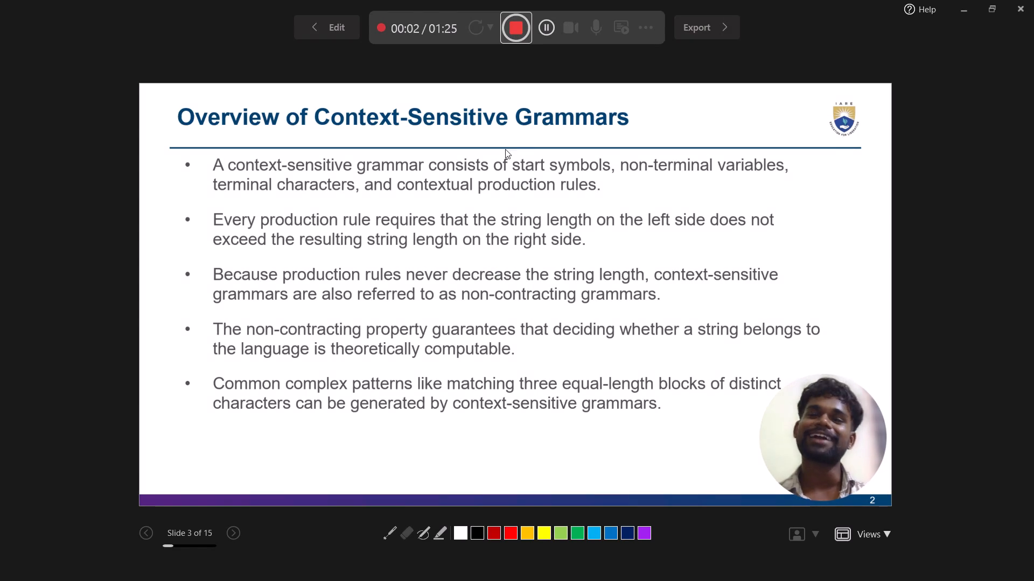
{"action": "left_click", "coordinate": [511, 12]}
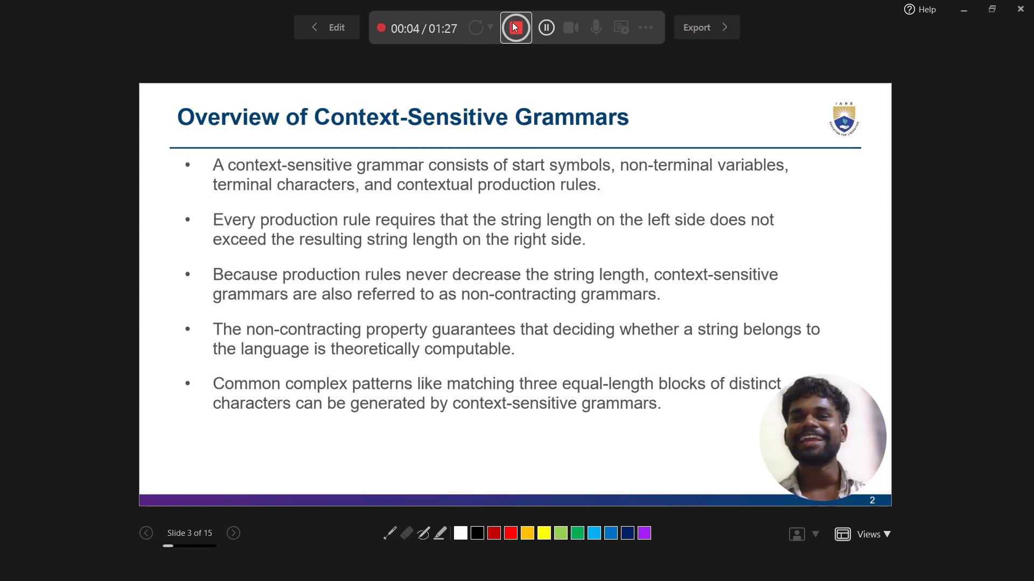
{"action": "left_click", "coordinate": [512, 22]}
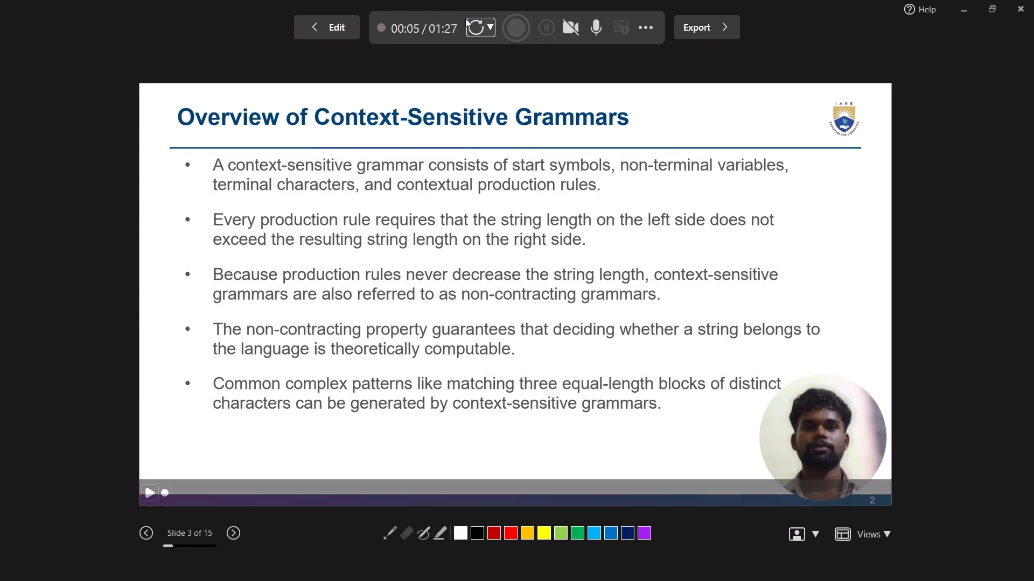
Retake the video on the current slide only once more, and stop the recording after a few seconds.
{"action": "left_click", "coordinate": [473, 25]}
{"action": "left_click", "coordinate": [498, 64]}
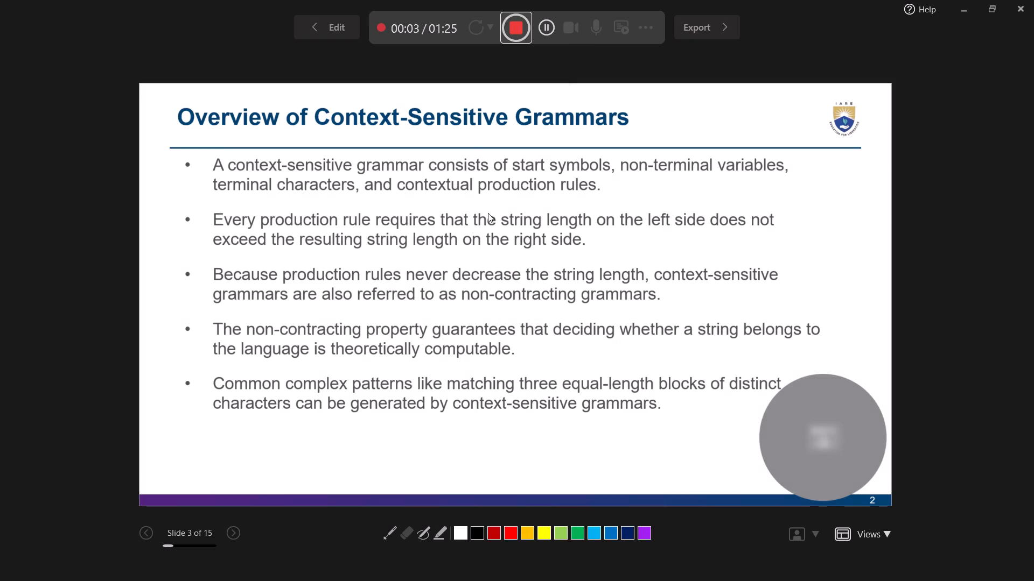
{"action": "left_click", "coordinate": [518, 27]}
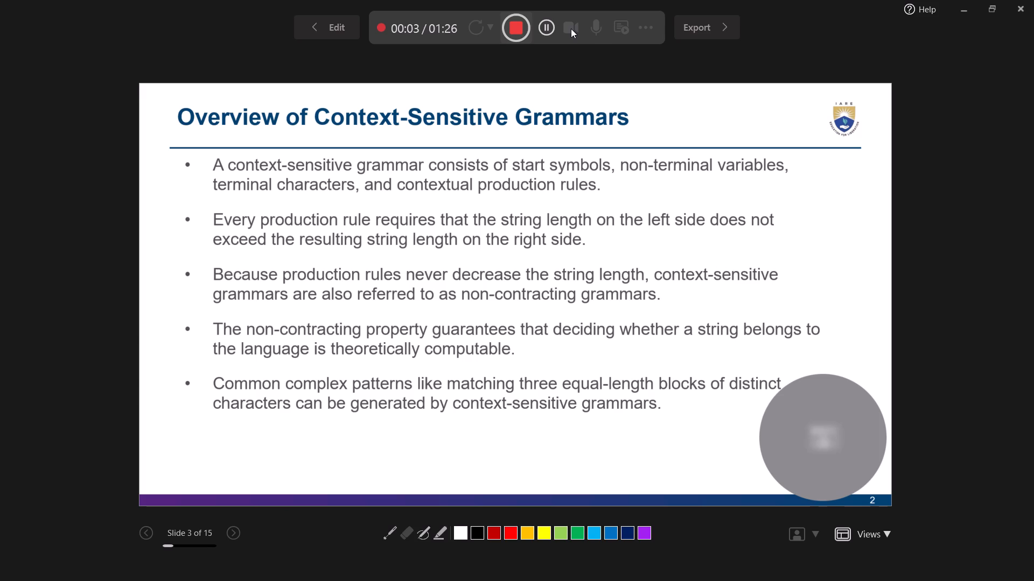
Turn the camera back on and change the camera source from Integrated Camera to Brio 100.
{"action": "left_click", "coordinate": [571, 28]}
{"action": "left_click", "coordinate": [577, 31]}
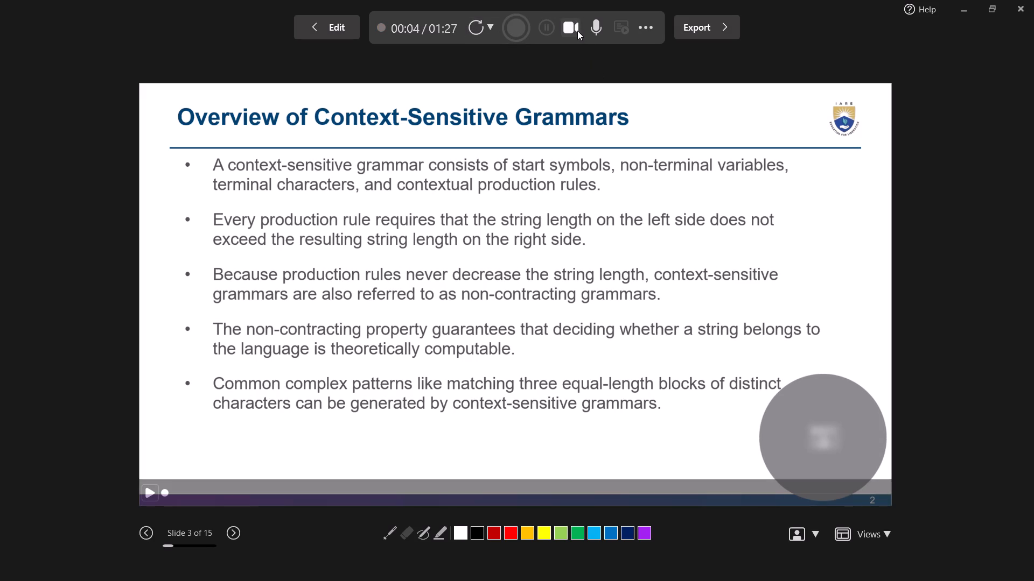
{"action": "left_click", "coordinate": [577, 31]}
{"action": "right_click", "coordinate": [577, 31]}
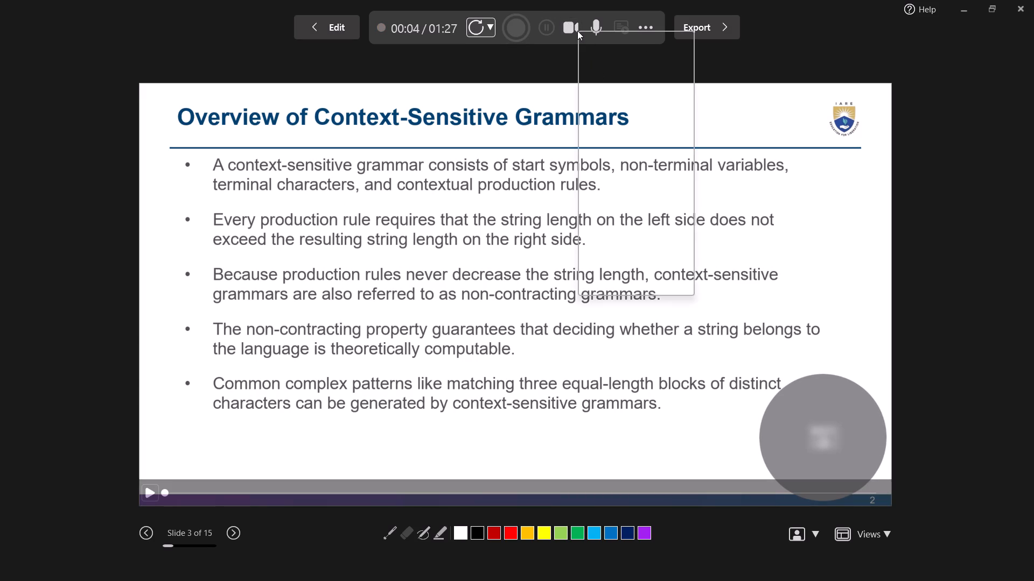
{"action": "left_click", "coordinate": [631, 199]}
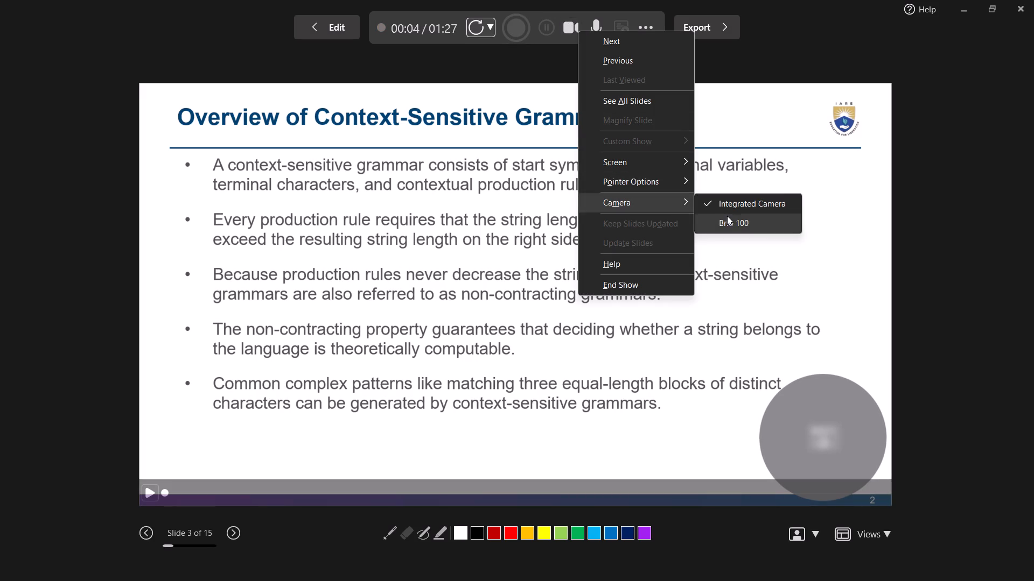
{"action": "left_click", "coordinate": [726, 216]}
Retake the video on the current Overview of Context-Sensitive Grammars slide only, using the Brio 100 camera.
{"action": "left_click", "coordinate": [475, 26]}
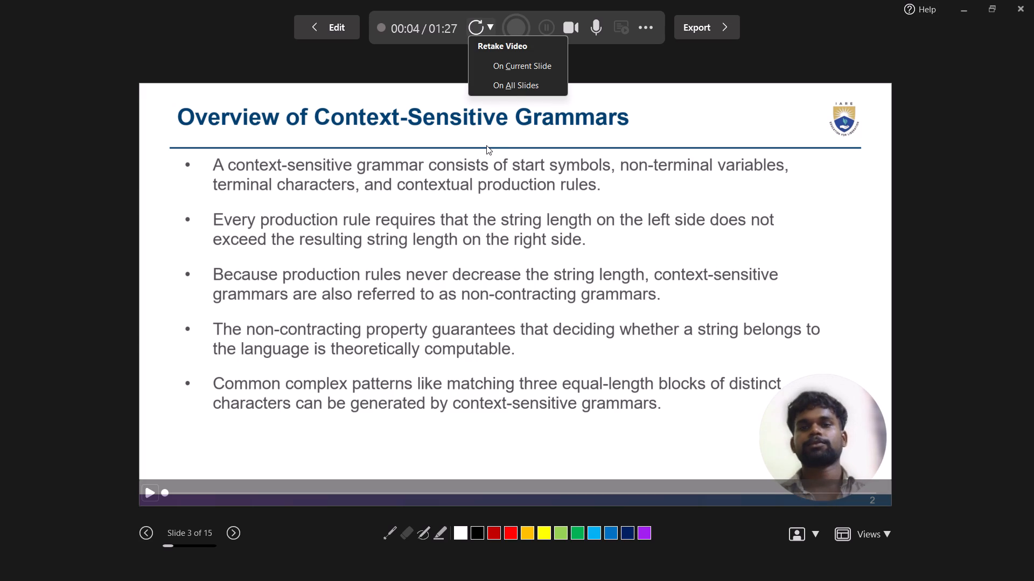
{"action": "left_click", "coordinate": [530, 59]}
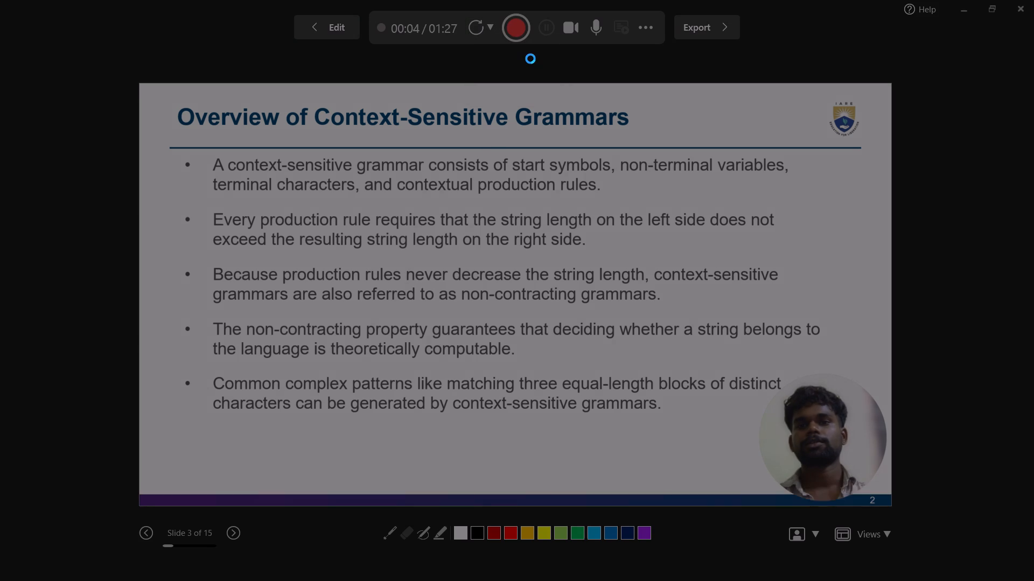
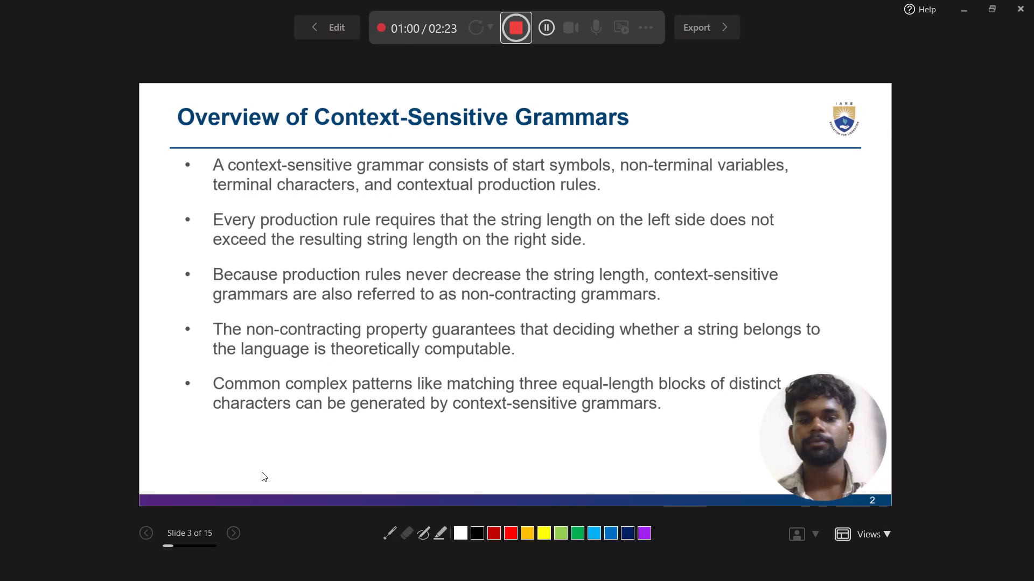
Stop the recording of the Overview of Context-Sensitive Grammars slide.
{"action": "left_click", "coordinate": [518, 30]}
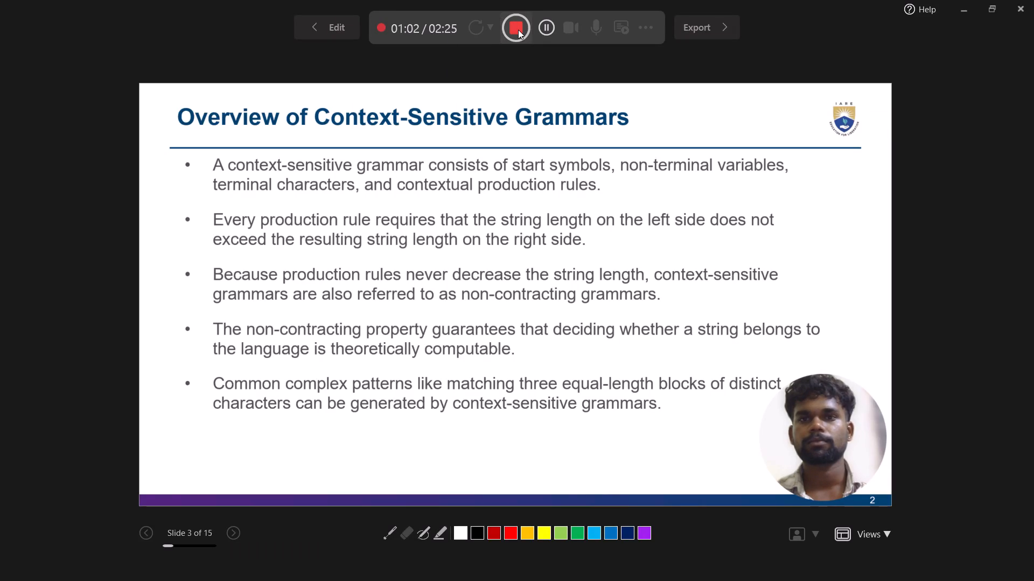
Advance to slide 4, Structure of Linear Bounded Automata, and change the camera source from Integrated Camera to Brio 100.
{"action": "left_click", "coordinate": [228, 534]}
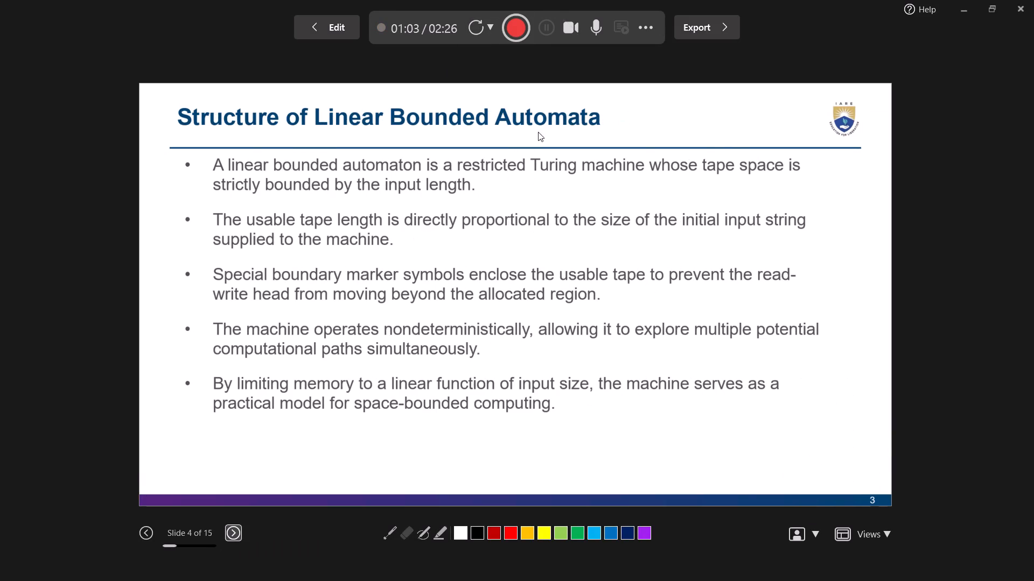
{"action": "right_click", "coordinate": [569, 28]}
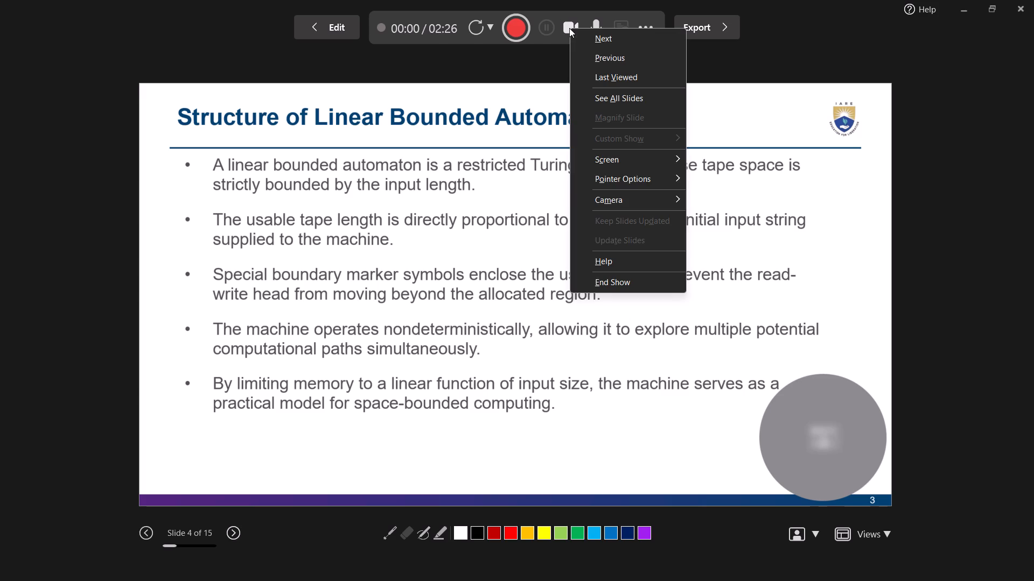
{"action": "left_click", "coordinate": [619, 202]}
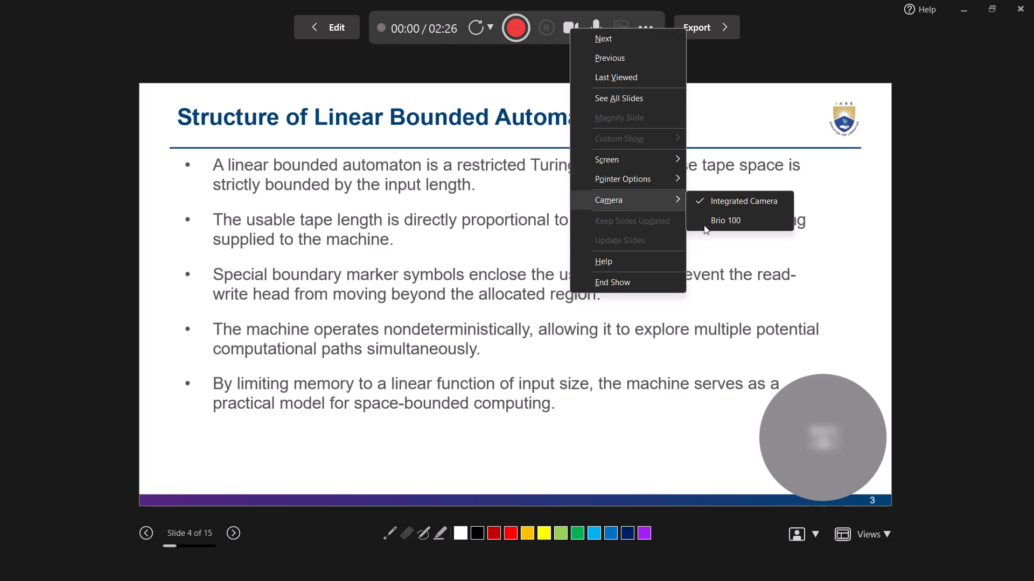
{"action": "left_click", "coordinate": [708, 224]}
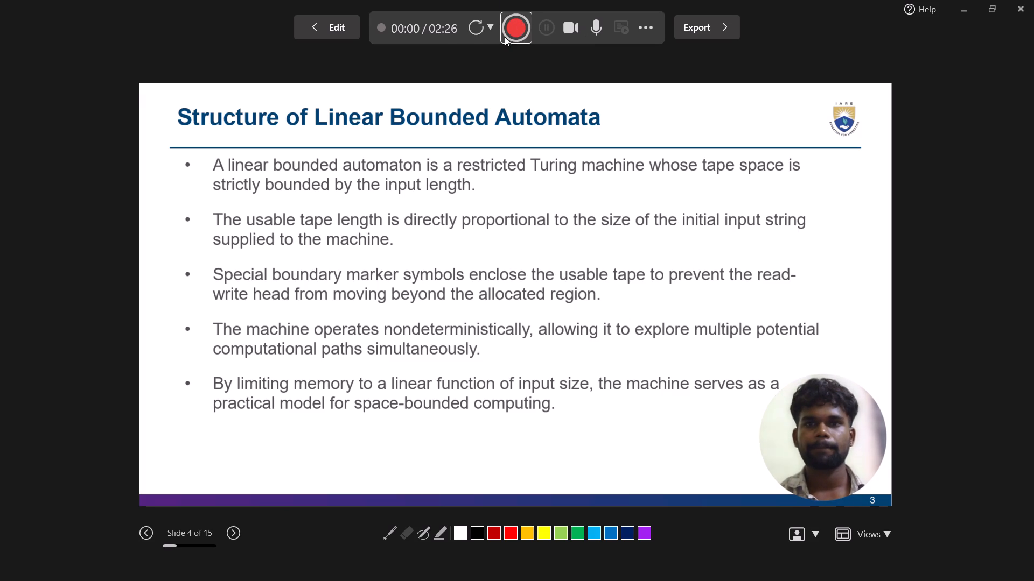
Start recording the Structure of Linear Bounded Automata slide with the Brio 100 camera.
{"action": "left_click", "coordinate": [512, 34]}
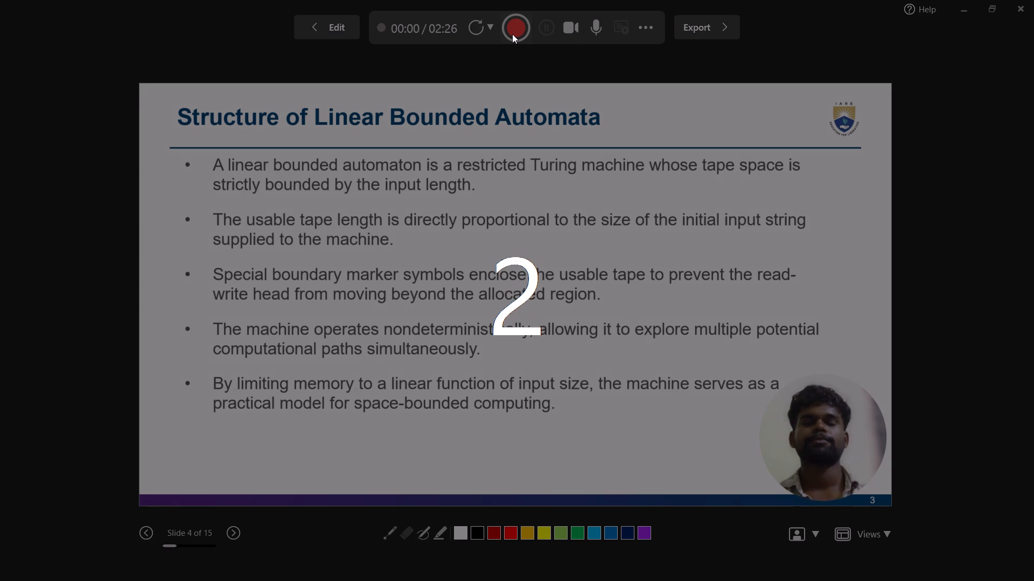
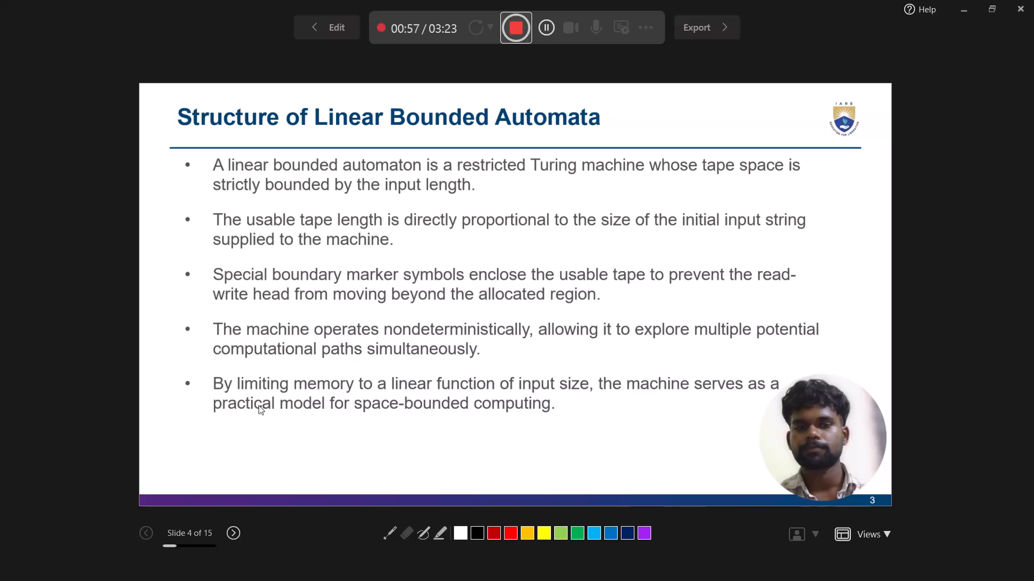
Advance the running recording to slide 5, Concept of Language Equivalence.
{"action": "left_click", "coordinate": [233, 536]}
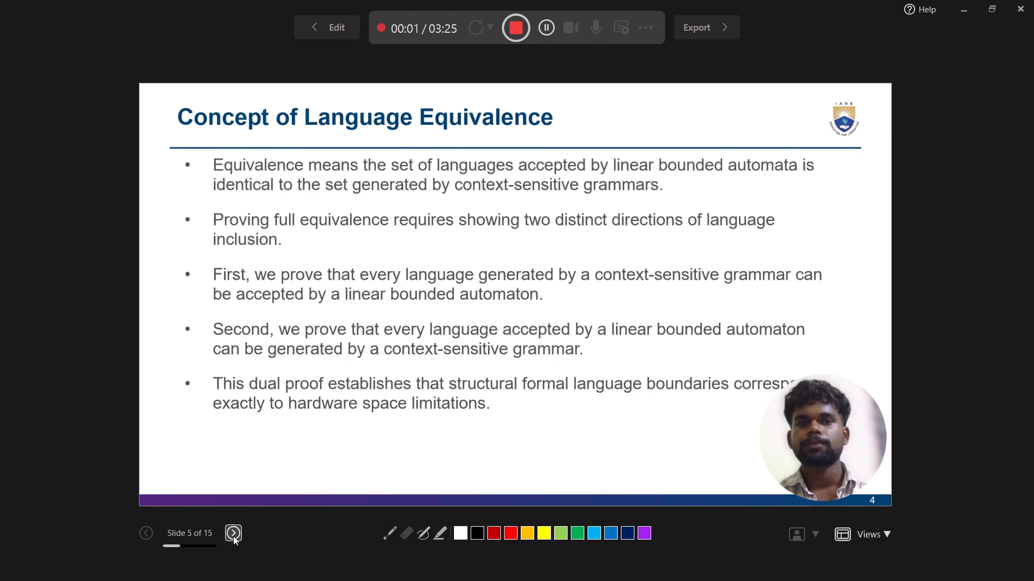
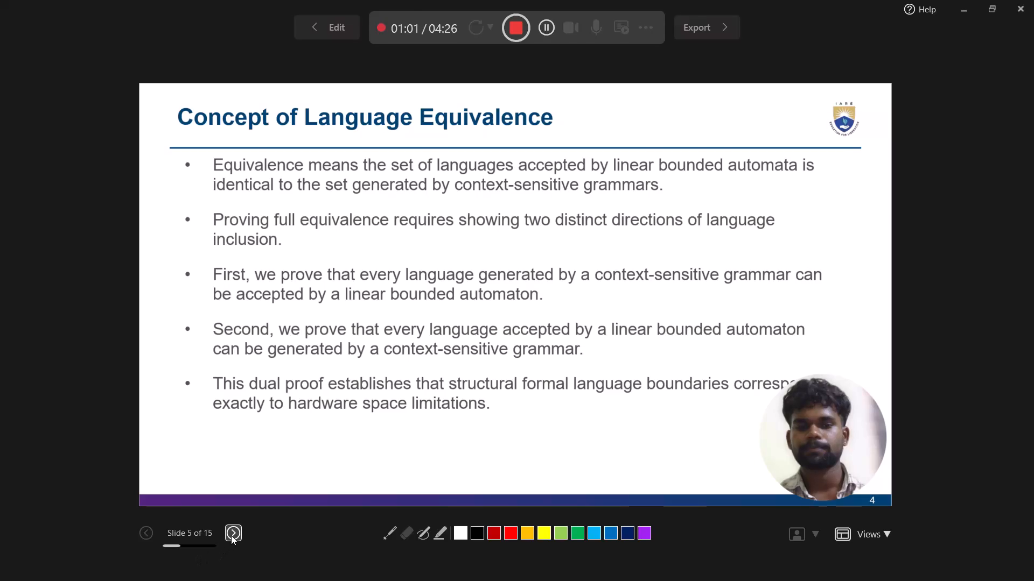
Advance the running recording to slide 6, Simulating Context-Sensitive Grammars with LBAs.
{"action": "left_click", "coordinate": [231, 534]}
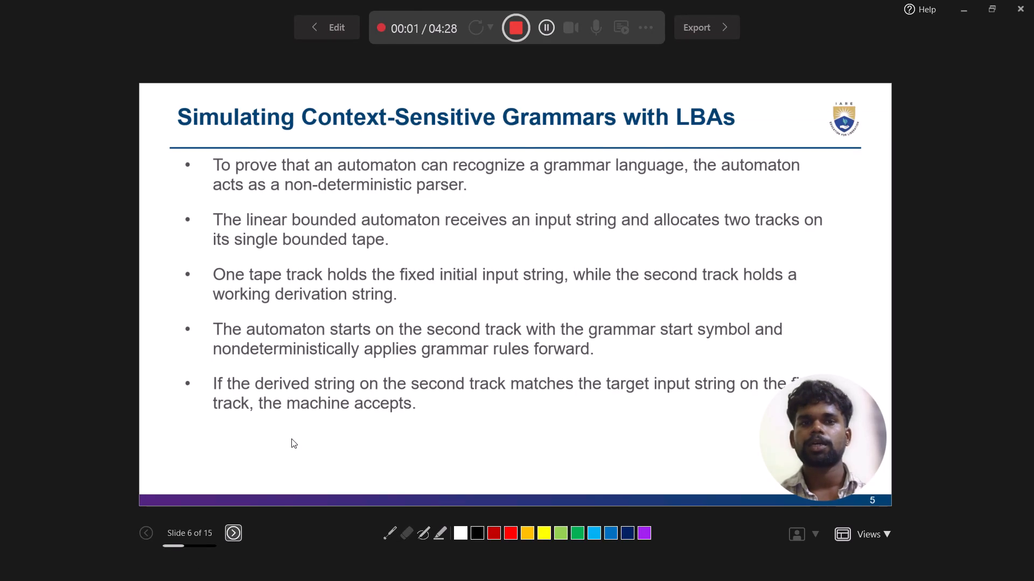
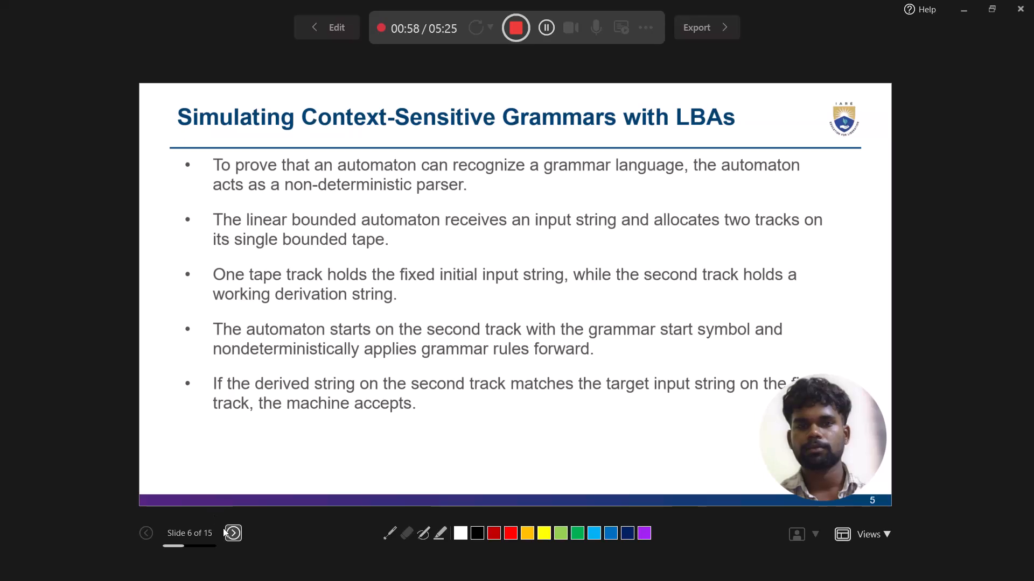
Advance the running recording from slide 6, Simulating Context-Sensitive Grammars with LBAs, to the next slide.
{"action": "left_click", "coordinate": [234, 532]}
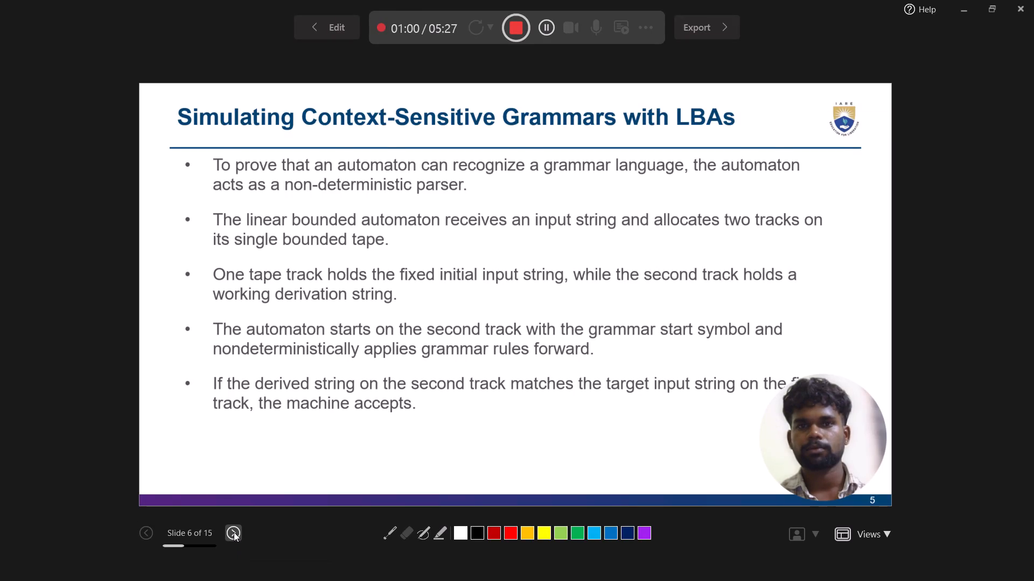
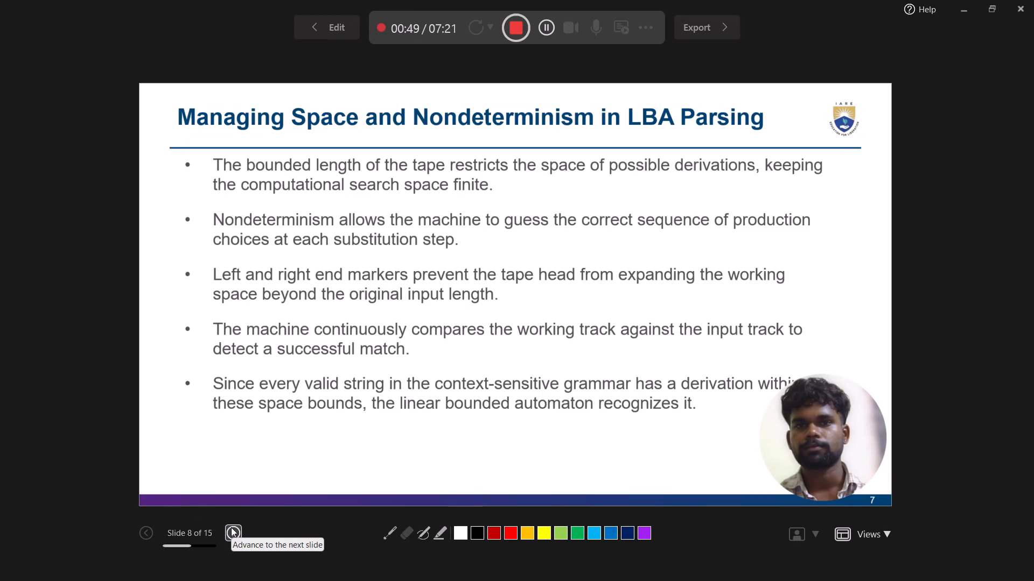
Advance the running recording from slide 7, Managing Space and Nondeterminism in LBA Parsing, to the next slide.
{"action": "left_click", "coordinate": [231, 527]}
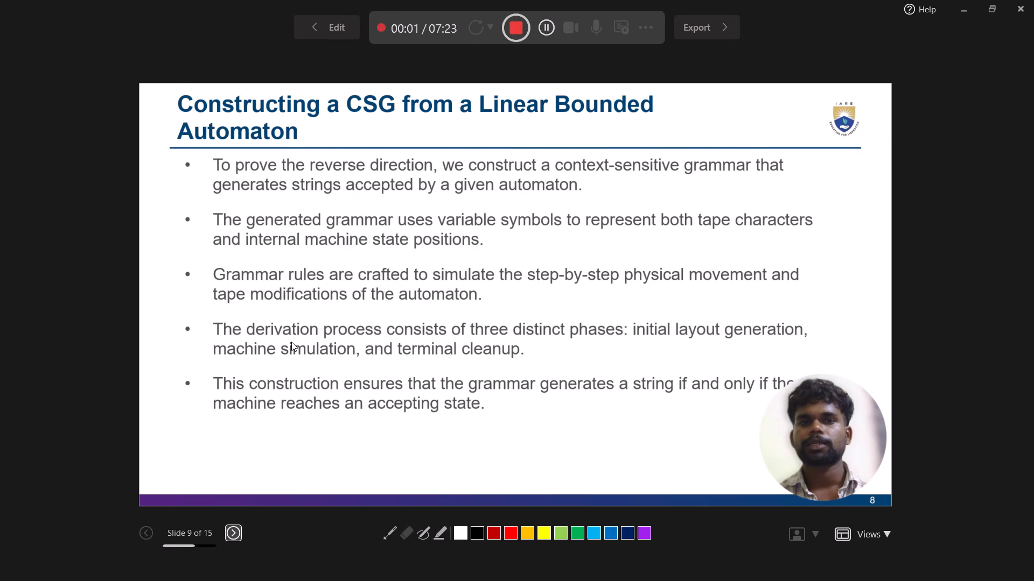
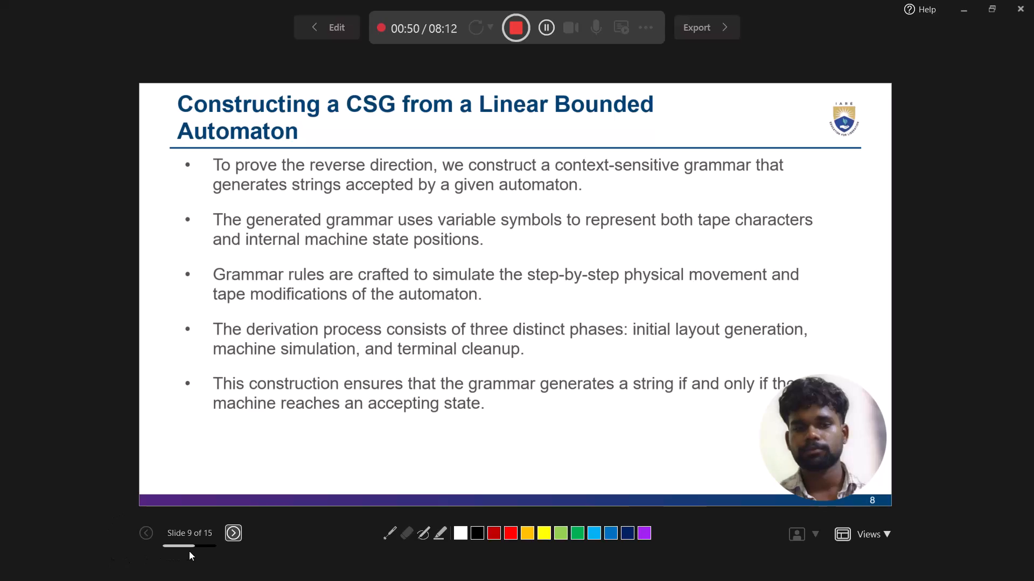
Advance the running recording from slide 8, Constructing a CSG from a Linear Bounded Automaton, to the next slide.
{"action": "left_click", "coordinate": [227, 530]}
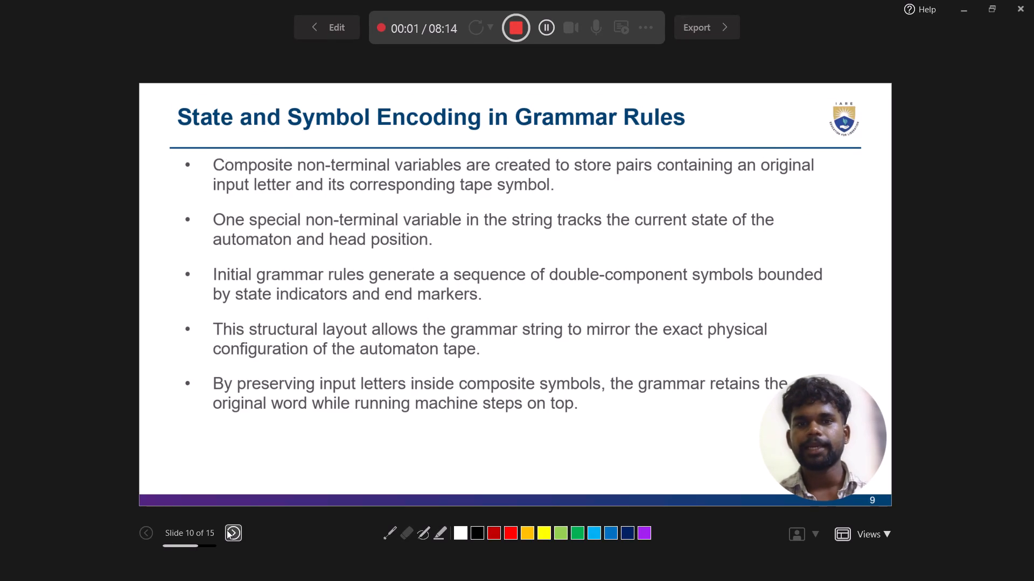
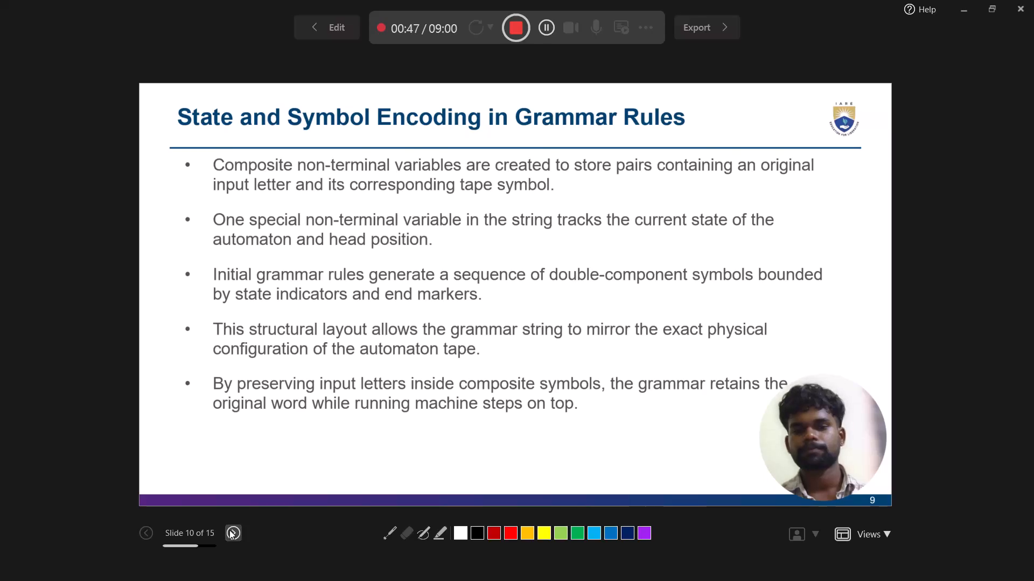
Advance the running recording from State and Symbol Encoding in Grammar Rules to the Halting and Terminal Generation Phase slide.
{"action": "left_click", "coordinate": [229, 530]}
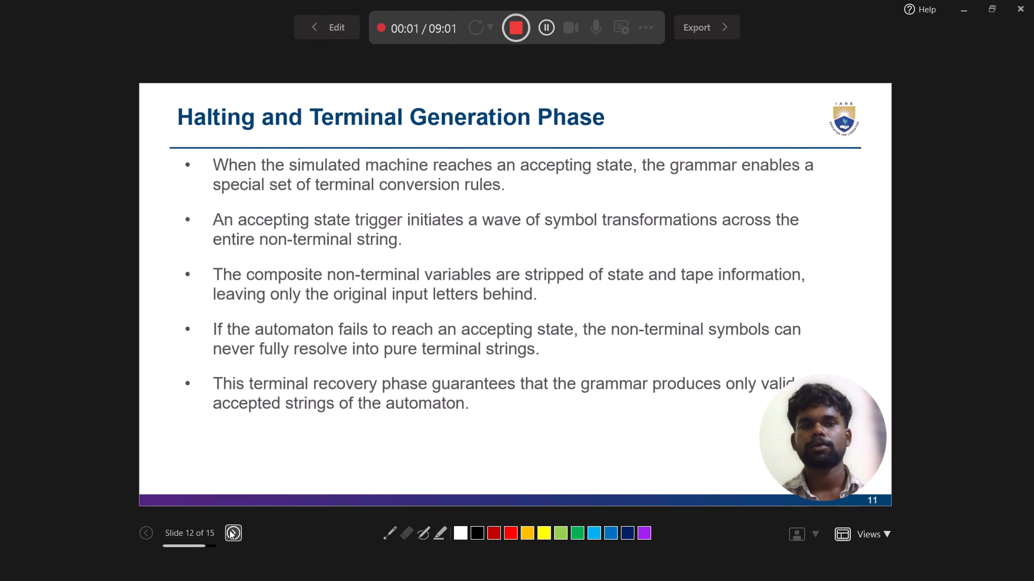
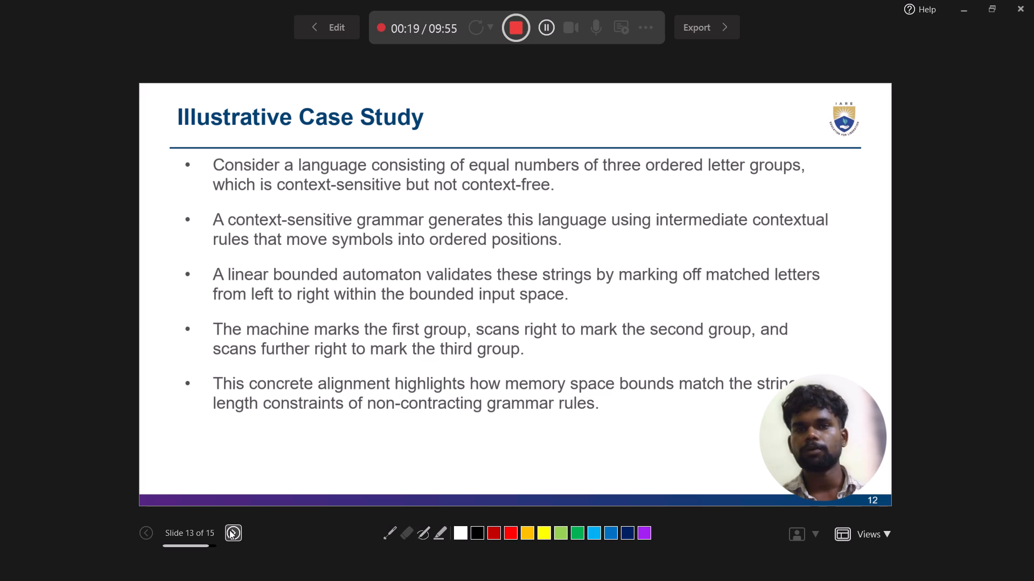
Advance the running recording through Computational Significance and Complexity to the Thank You slide and stop recording.
{"action": "left_click", "coordinate": [229, 530]}
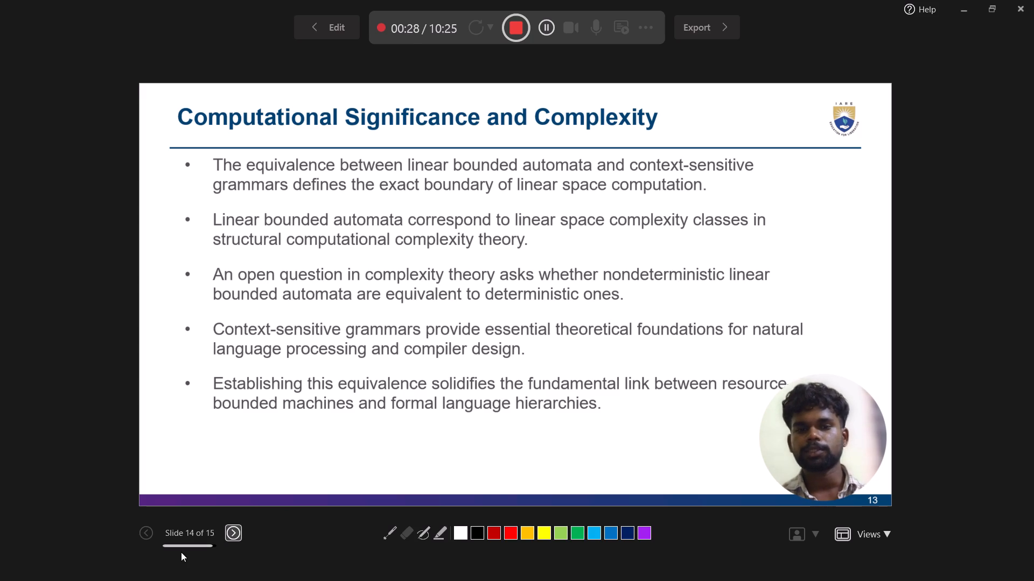
{"action": "left_click", "coordinate": [227, 530]}
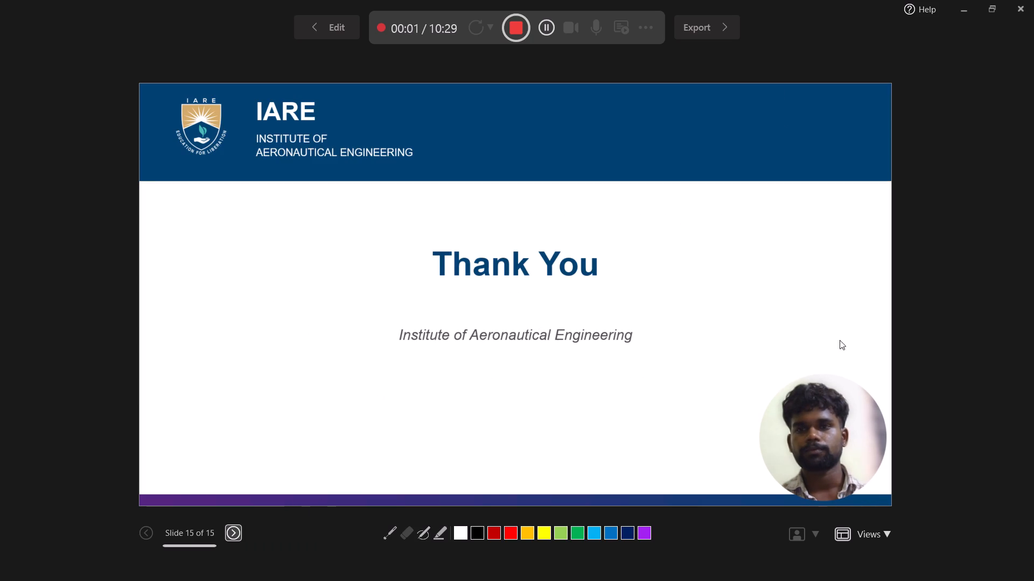
{"action": "left_click", "coordinate": [514, 31]}
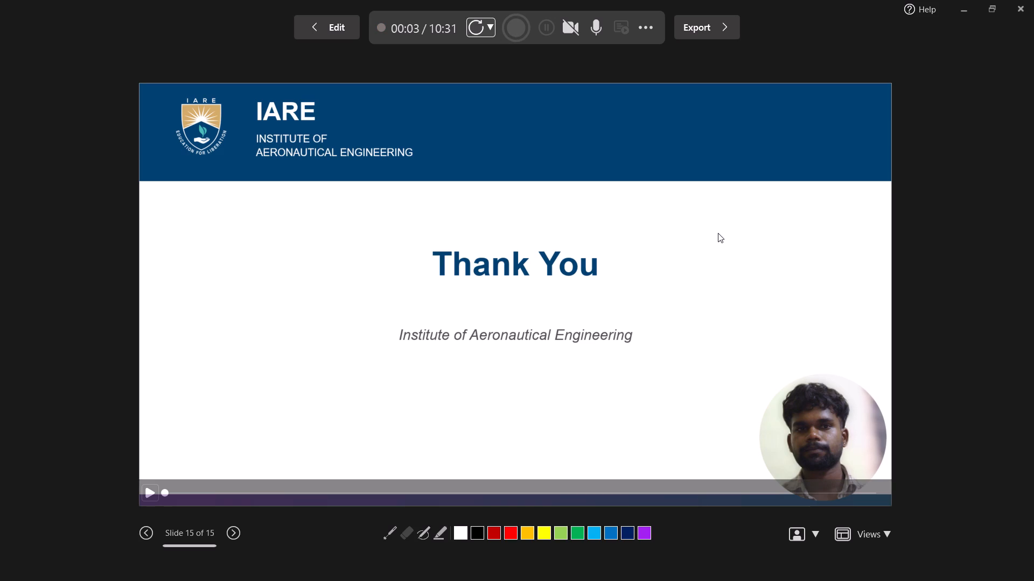
Export the recorded presentation as the MP4 video "toc aat2 ppt" into the 4TH folder on New Volume (D:).
{"action": "left_click", "coordinate": [729, 20]}
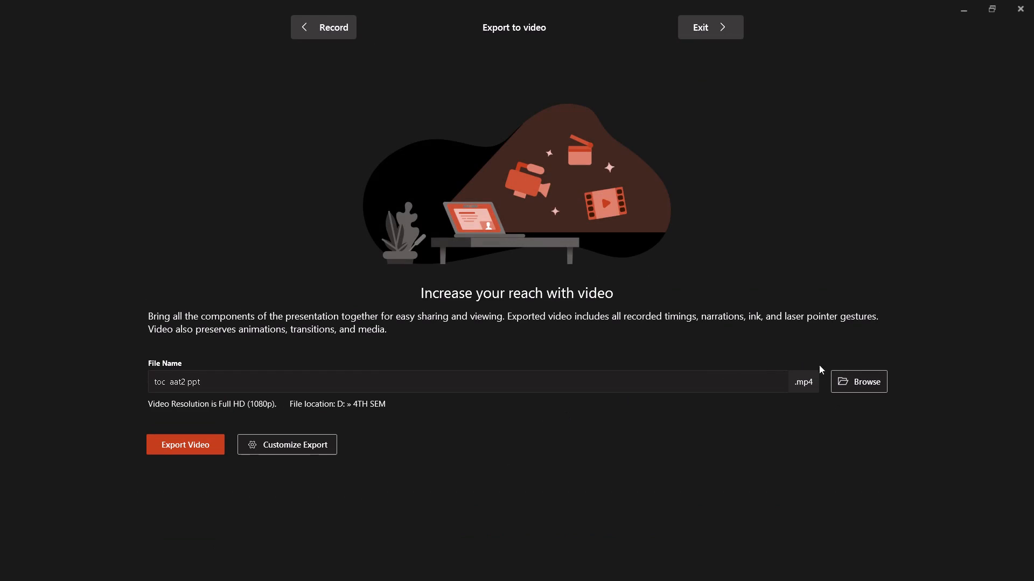
{"action": "left_click", "coordinate": [855, 387]}
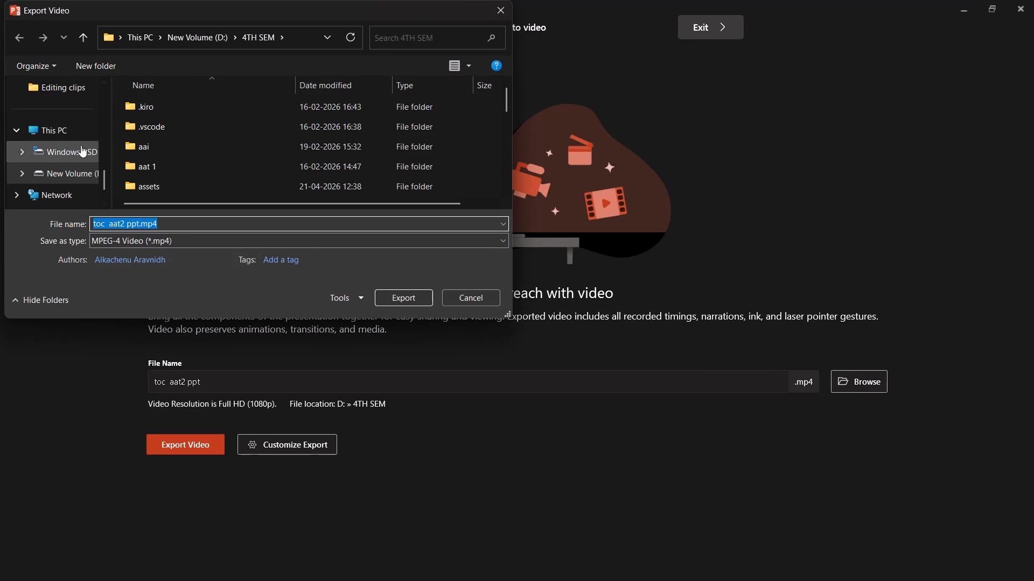
{"action": "left_click", "coordinate": [52, 158]}
{"action": "left_click", "coordinate": [55, 187]}
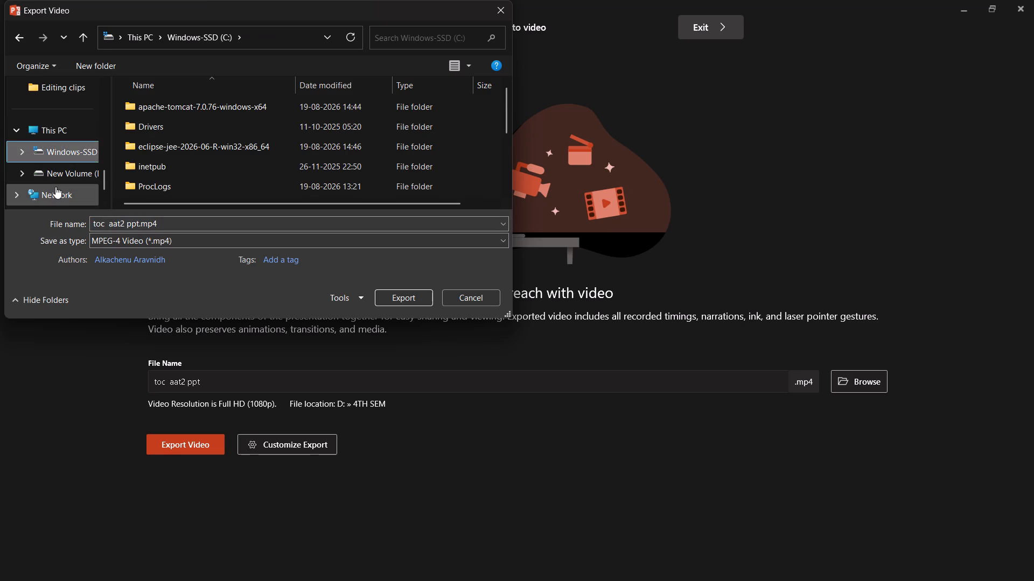
{"action": "left_click", "coordinate": [55, 172]}
{"action": "left_click", "coordinate": [58, 145]}
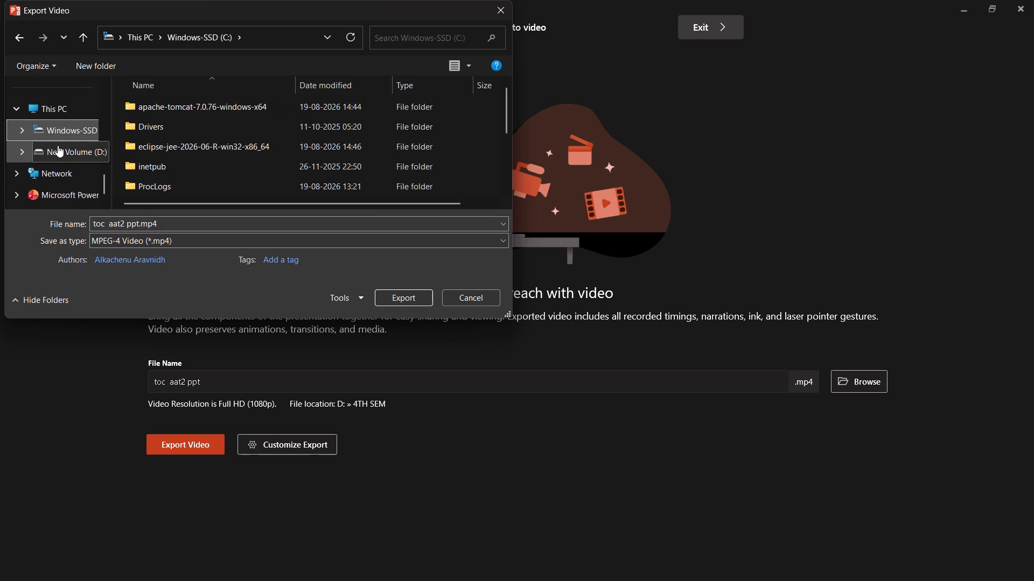
{"action": "left_click", "coordinate": [69, 141]}
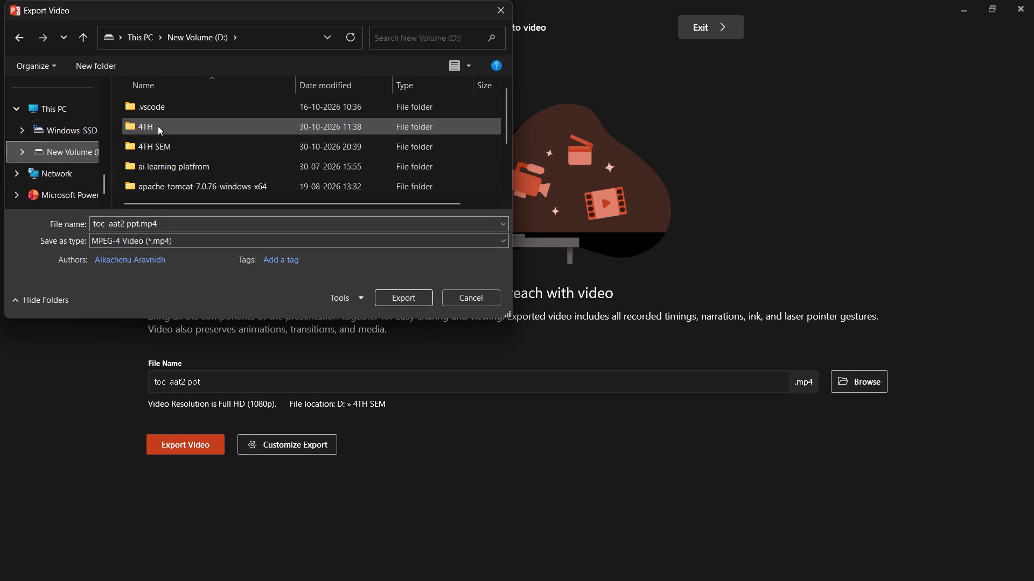
{"action": "double_click", "coordinate": [171, 132]}
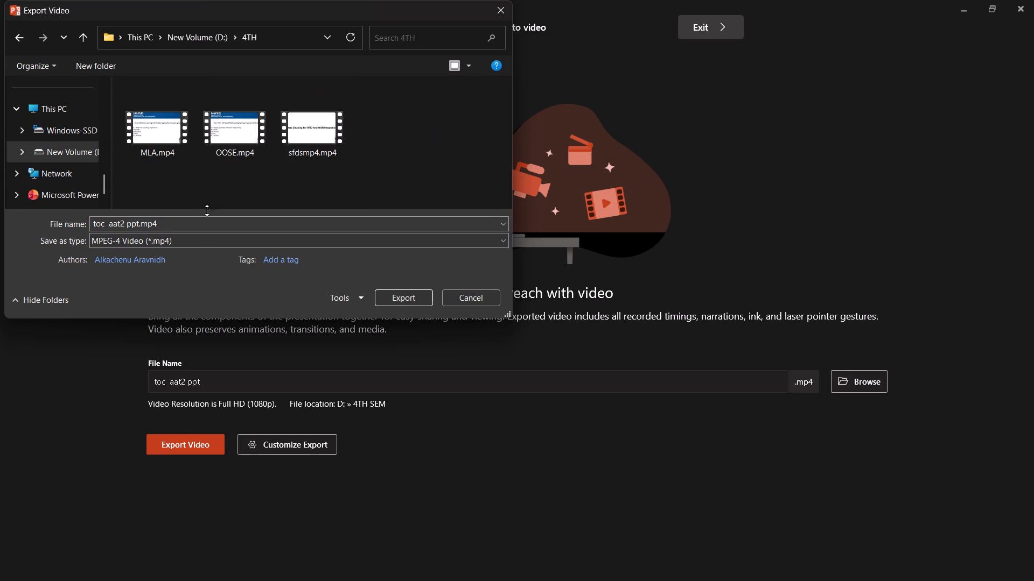
{"action": "left_click", "coordinate": [391, 296]}
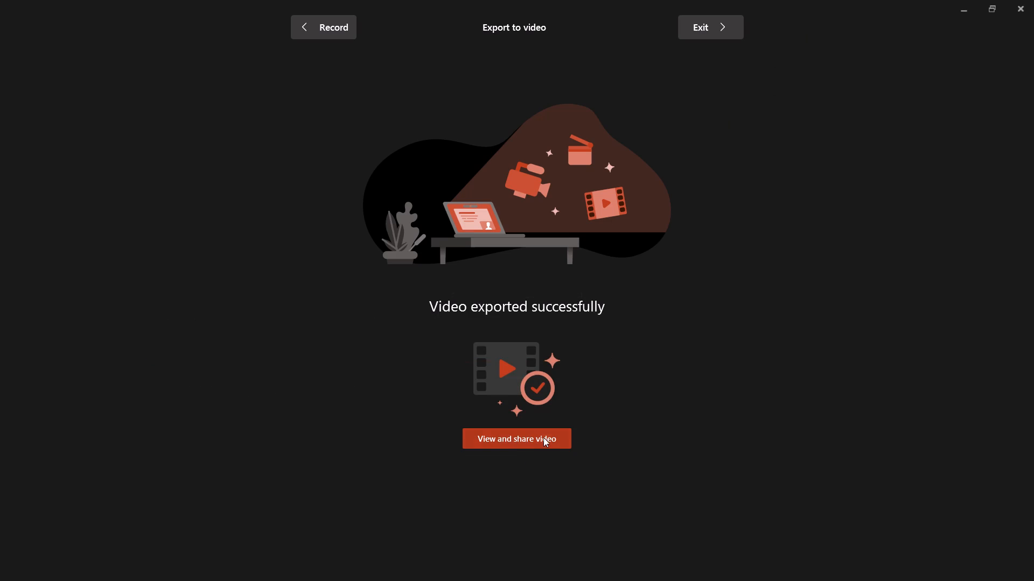
{"action": "left_click", "coordinate": [545, 438]}
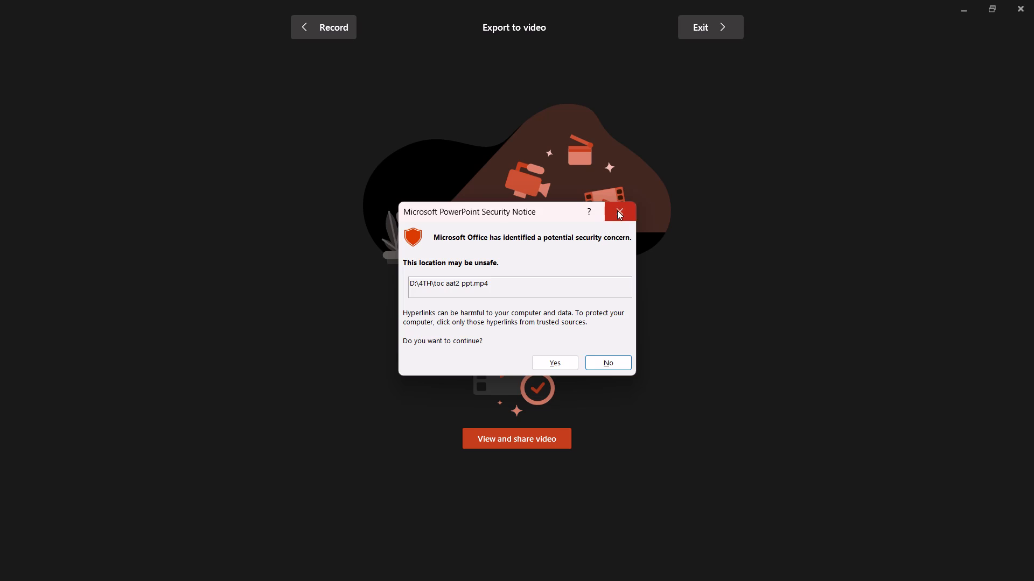
{"action": "left_click", "coordinate": [617, 210]}
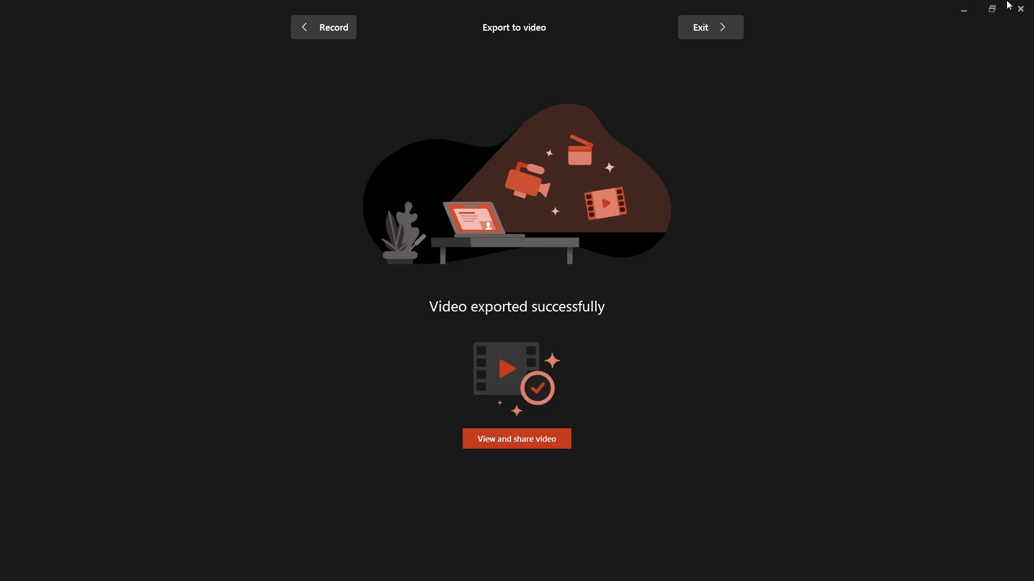
Exit the video export and close the presentation, saving its changes in the 4TH SEM folder.
{"action": "left_click", "coordinate": [735, 24]}
{"action": "left_click", "coordinate": [1016, 0]}
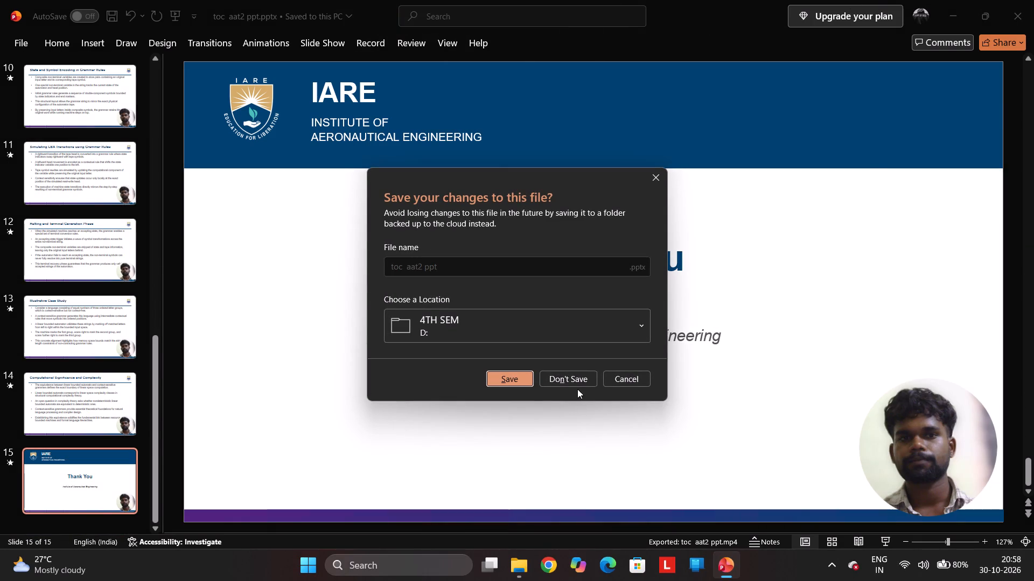
{"action": "left_click", "coordinate": [525, 375]}
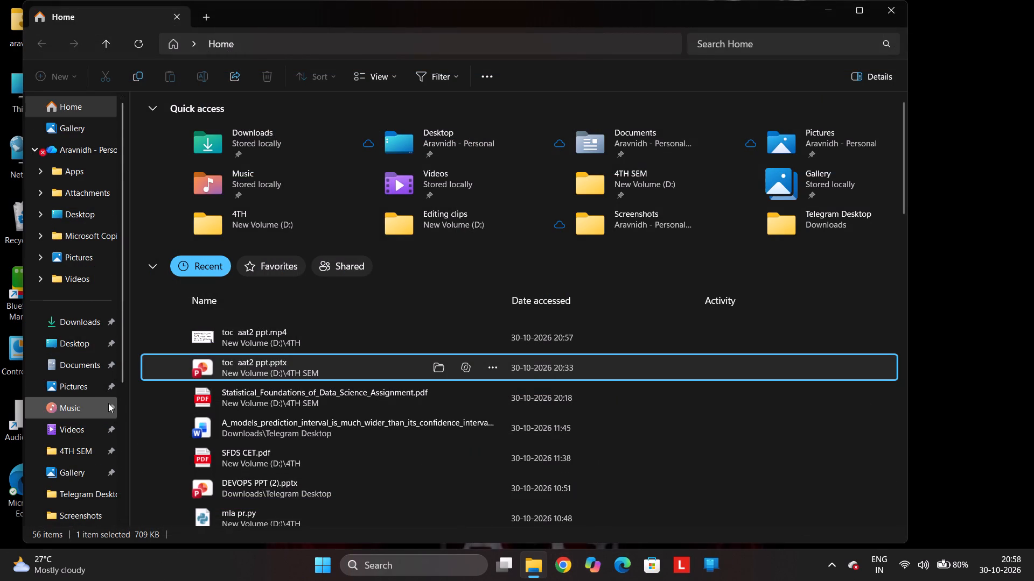
Play back toc aat2 ppt.mp4 and sfdsmp4.mp4 from the 4TH folder to check them, closing the player after each.
{"action": "scroll", "coordinate": [108, 403], "scroll_direction": "down", "scroll_amount": 1}
{"action": "left_click", "coordinate": [92, 438]}
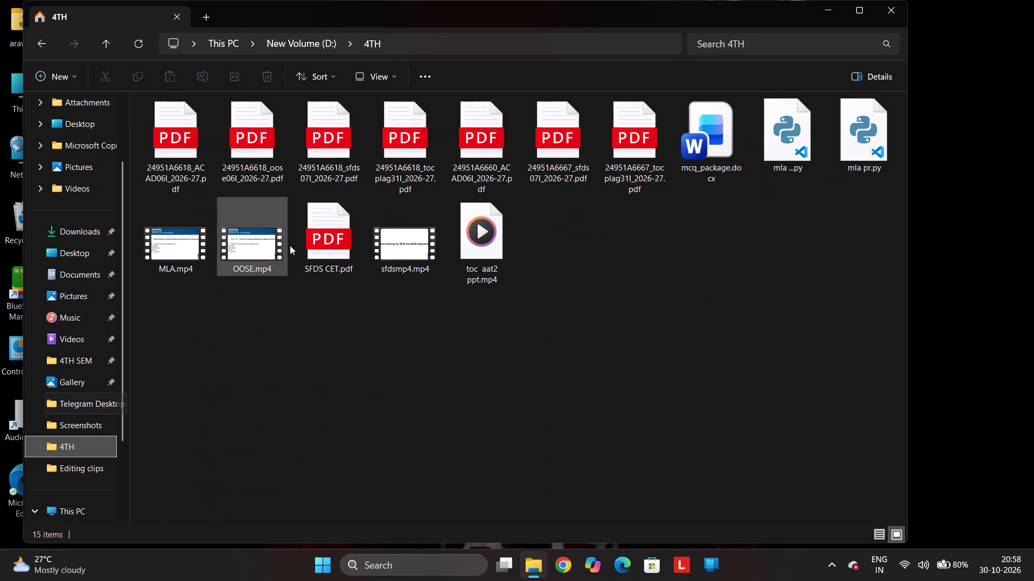
{"action": "double_click", "coordinate": [478, 246]}
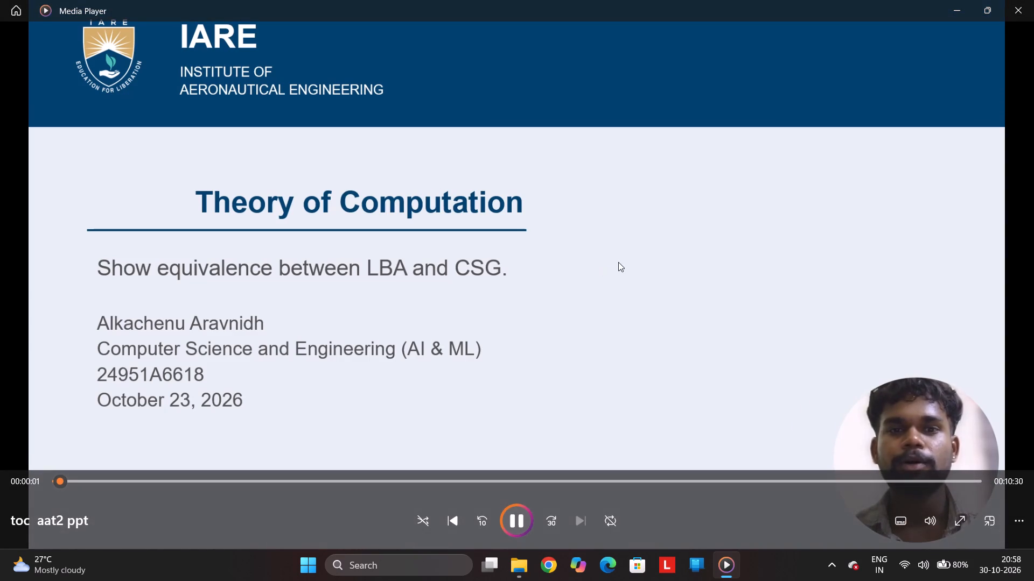
{"action": "left_click", "coordinate": [1033, 0]}
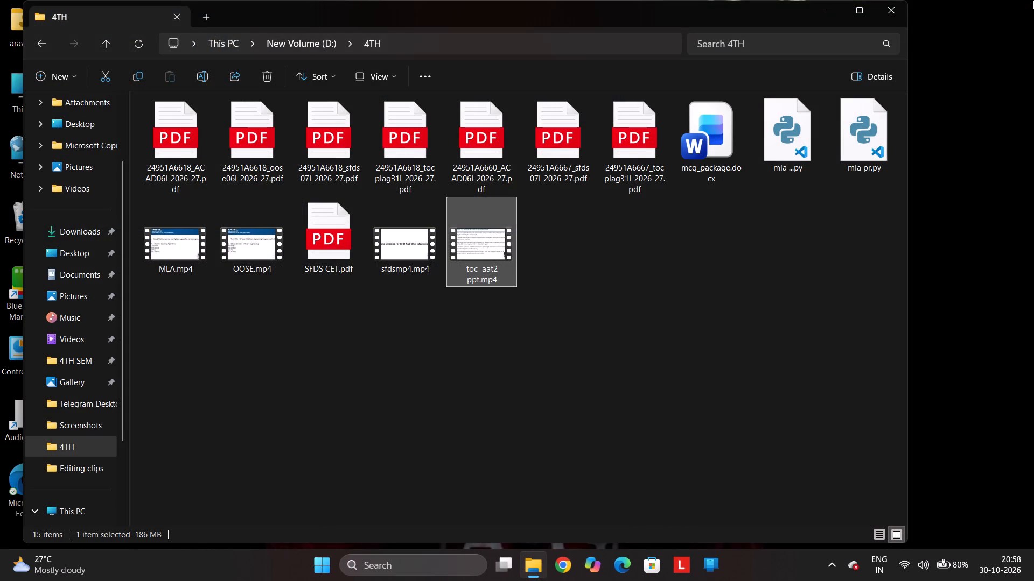
{"action": "double_click", "coordinate": [408, 253]}
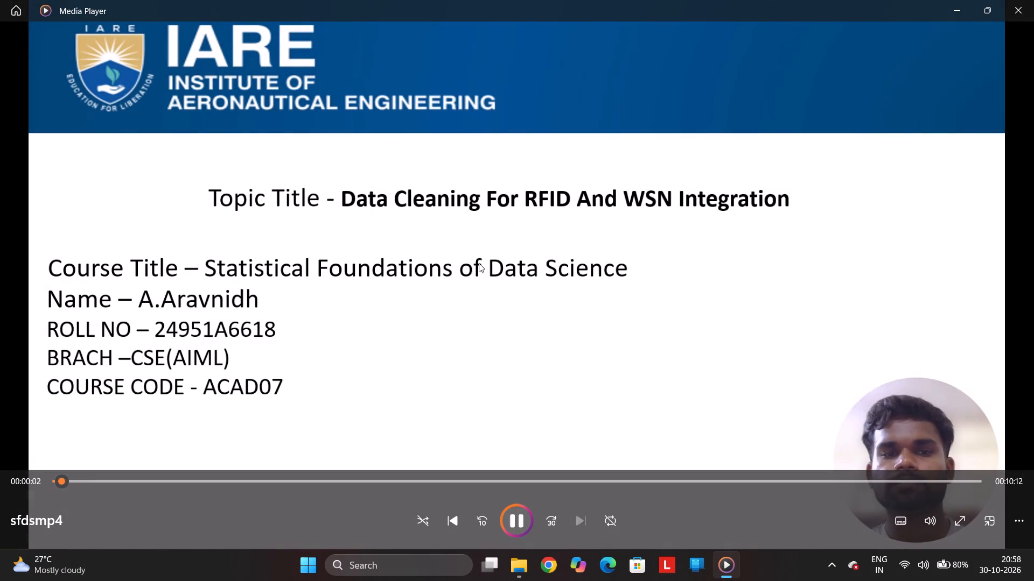
{"action": "left_click", "coordinate": [1032, 0]}
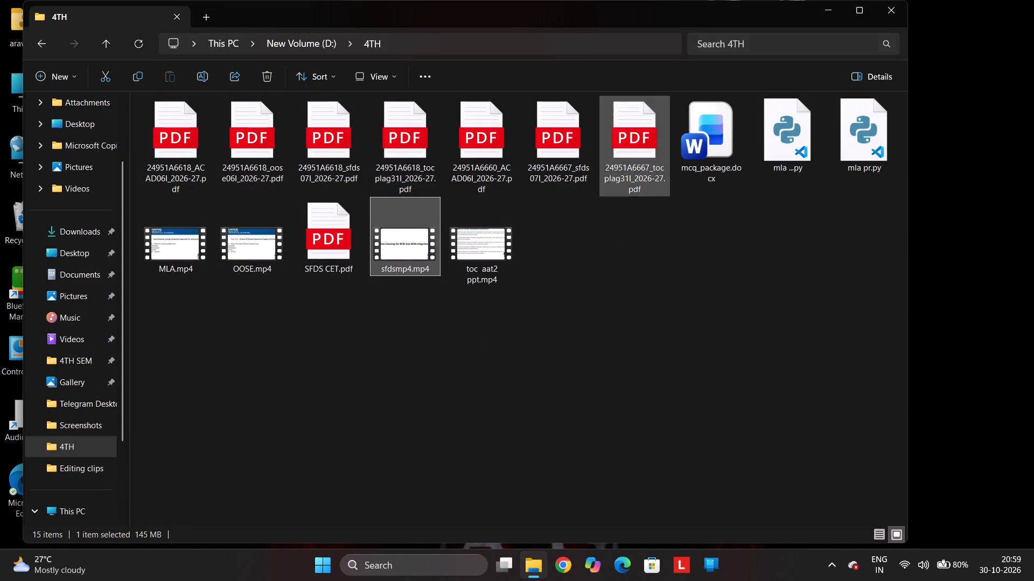
Open the 4TH SEM folder in File Explorer.
{"action": "double_click", "coordinate": [886, 31]}
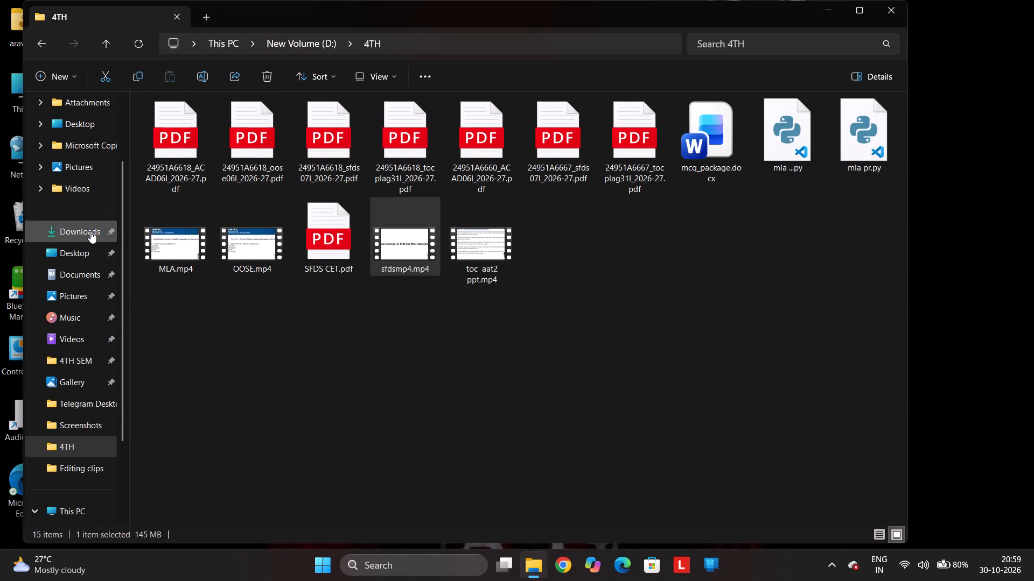
{"action": "left_click", "coordinate": [94, 360]}
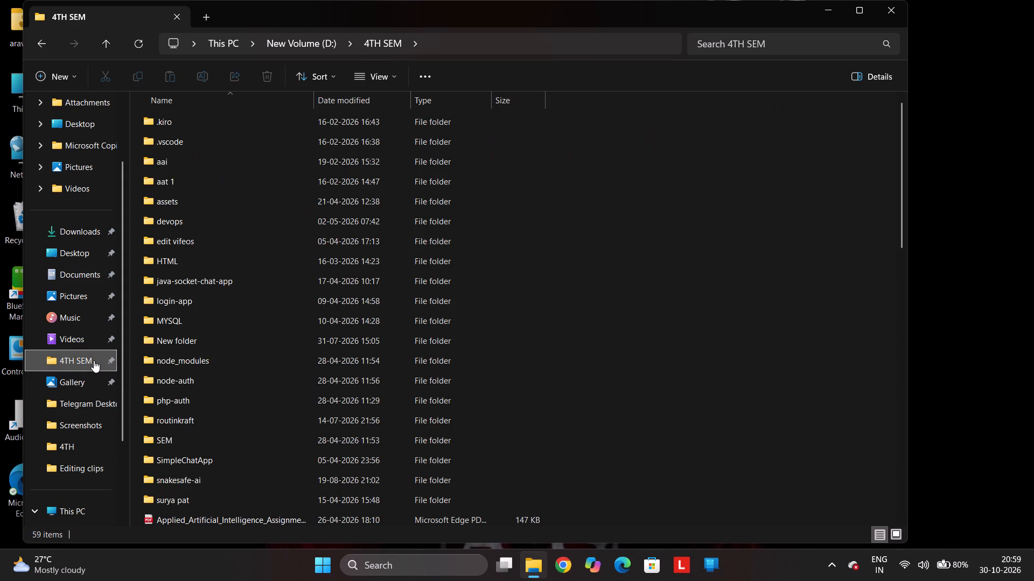
Switch to Chrome with the "Your Chrome" profile and open the toc folder inside vth sem aat2 in Google Drive.
{"action": "left_click", "coordinate": [557, 564]}
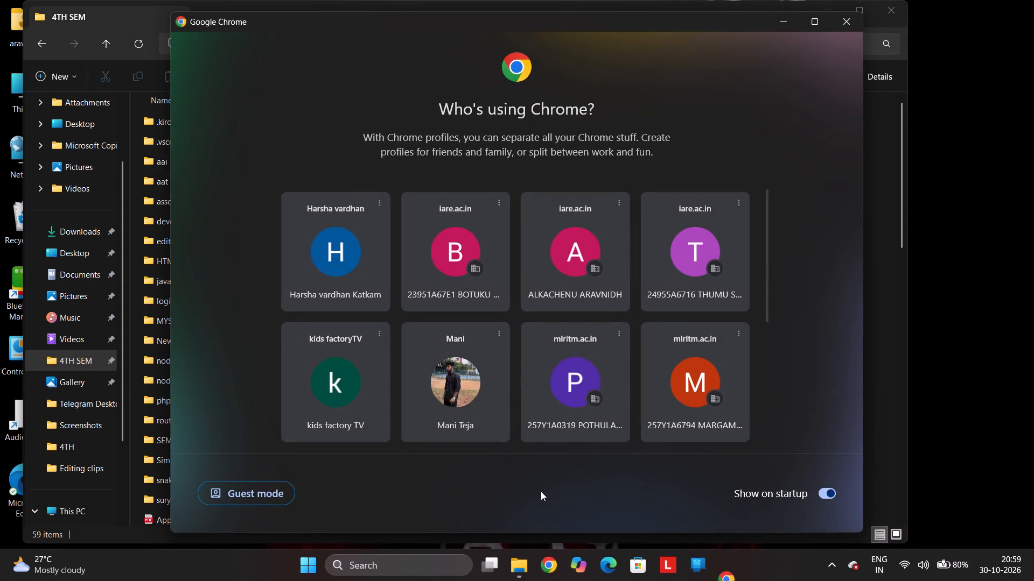
{"action": "scroll", "coordinate": [588, 274], "scroll_direction": "down", "scroll_amount": 4}
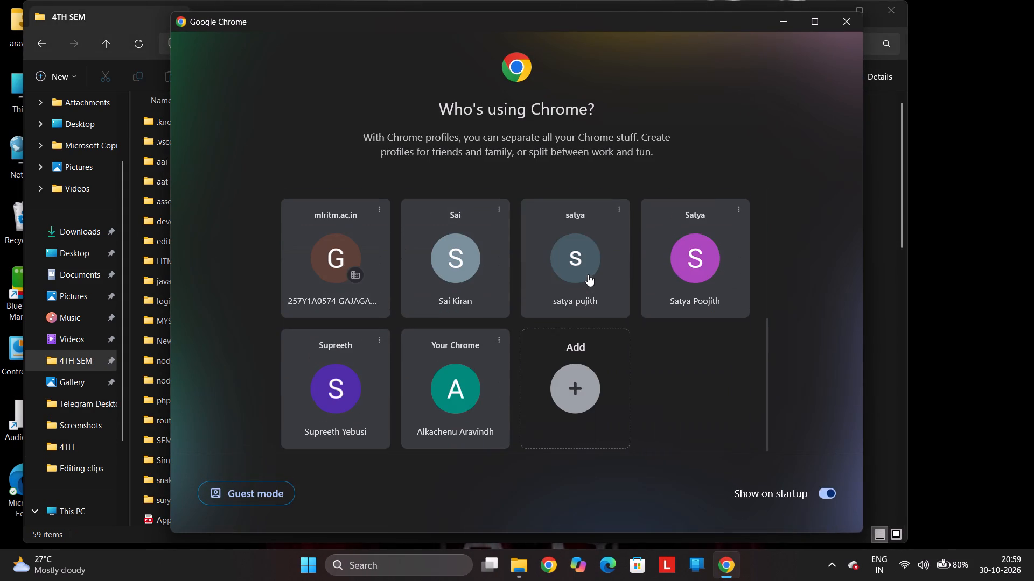
{"action": "left_click", "coordinate": [466, 413]}
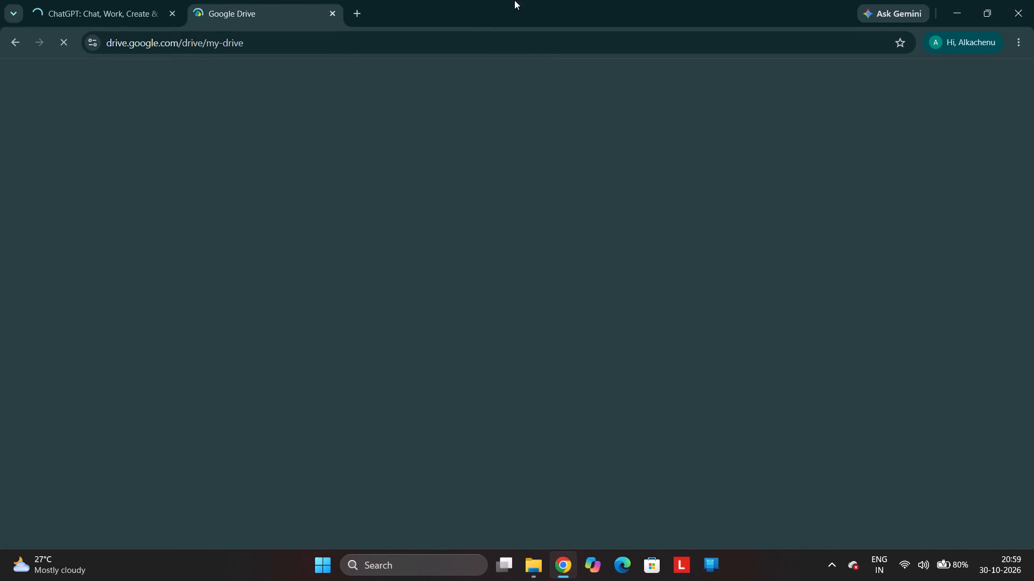
{"action": "scroll", "coordinate": [365, 454], "scroll_direction": "down", "scroll_amount": 3}
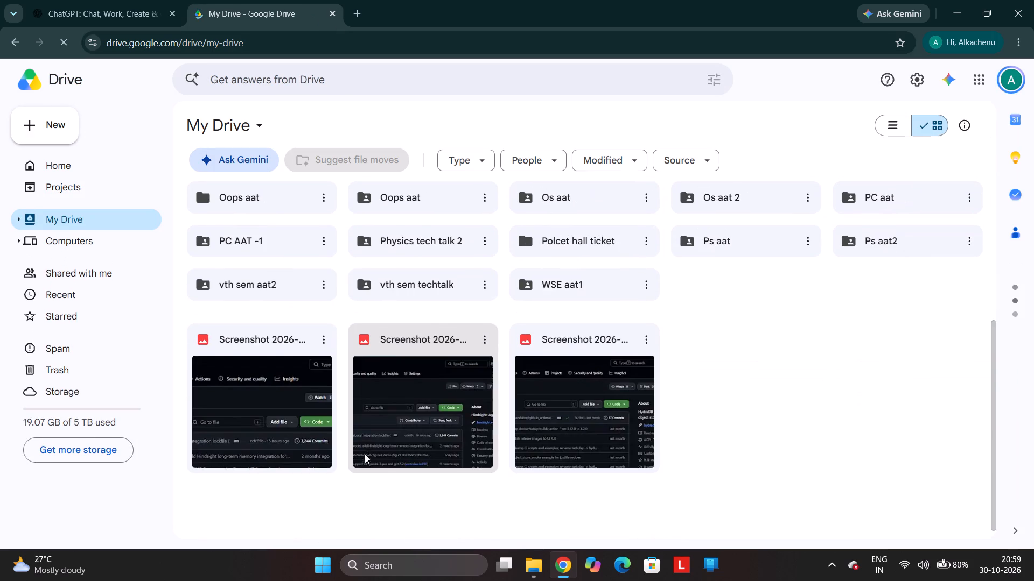
{"action": "double_click", "coordinate": [275, 295]}
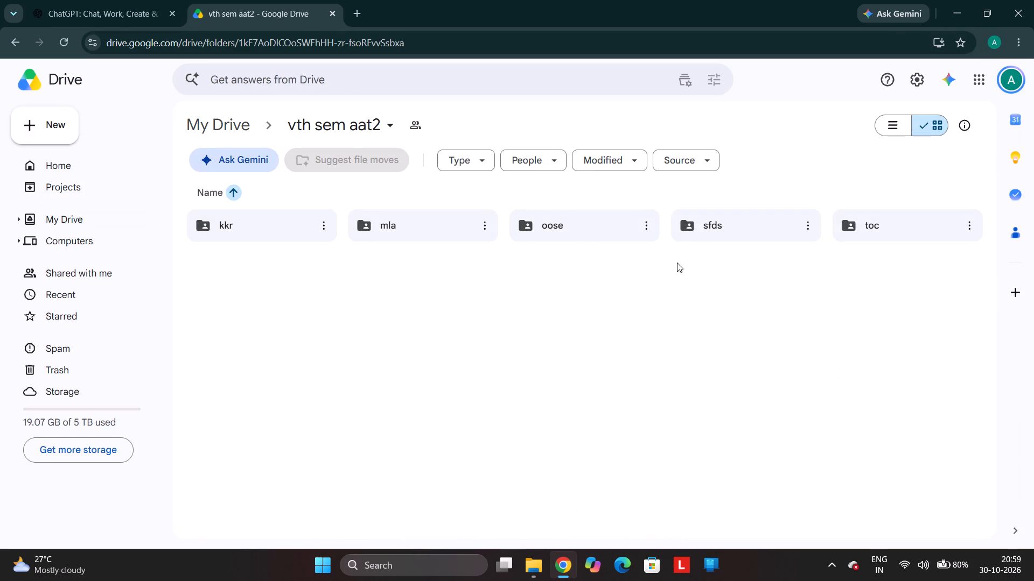
{"action": "double_click", "coordinate": [857, 221]}
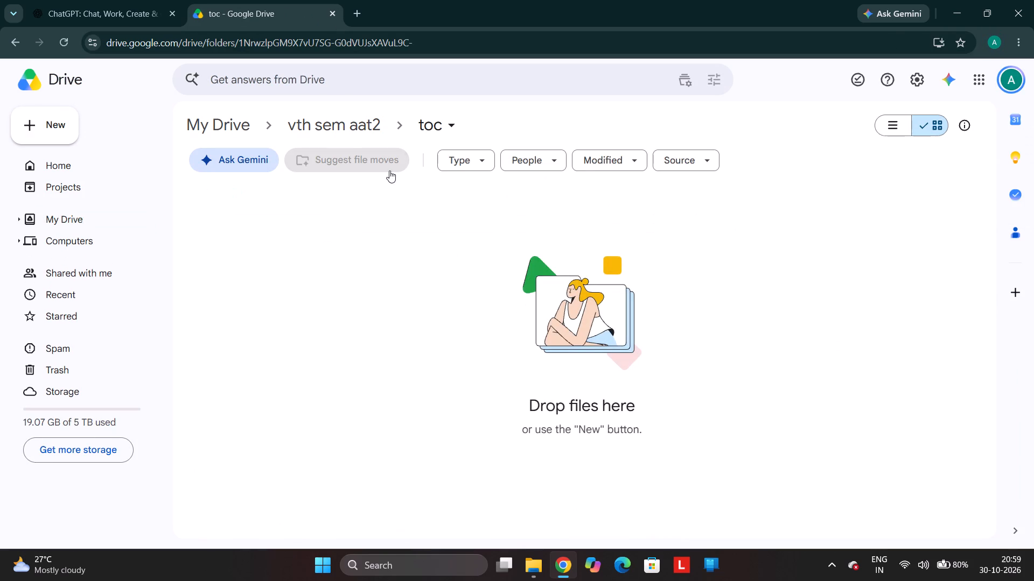
Upload toc aat2 ppt.mp4 from the D: drive's 4TH folder to the toc folder in Google Drive.
{"action": "left_click", "coordinate": [49, 114]}
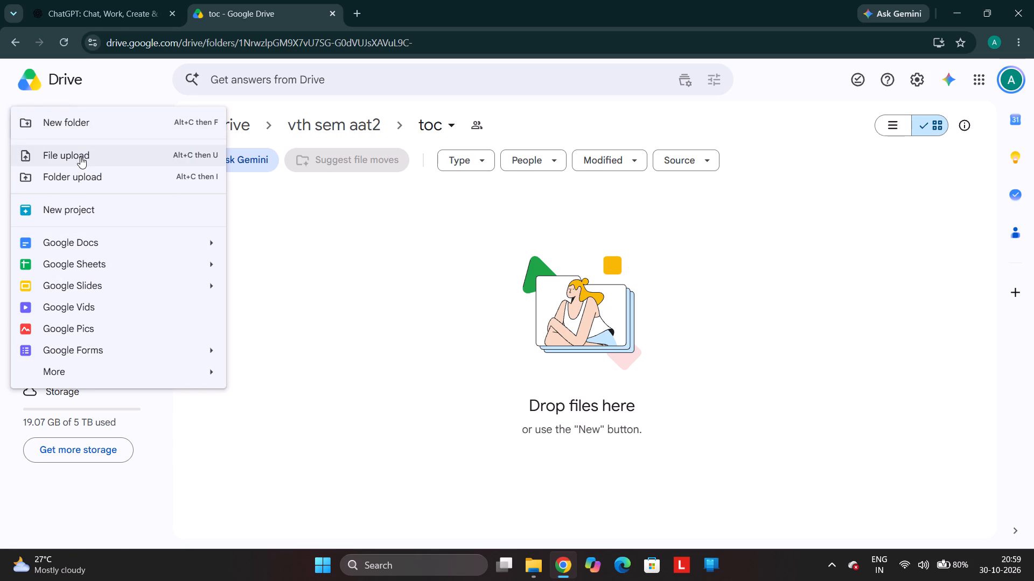
{"action": "left_click", "coordinate": [80, 157]}
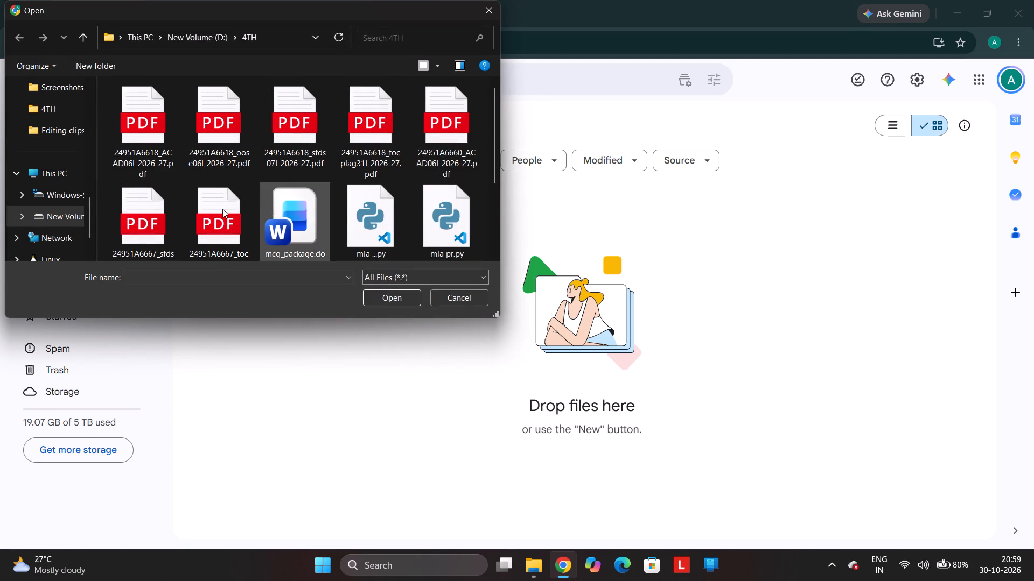
{"action": "scroll", "coordinate": [186, 169], "scroll_direction": "down", "scroll_amount": 1}
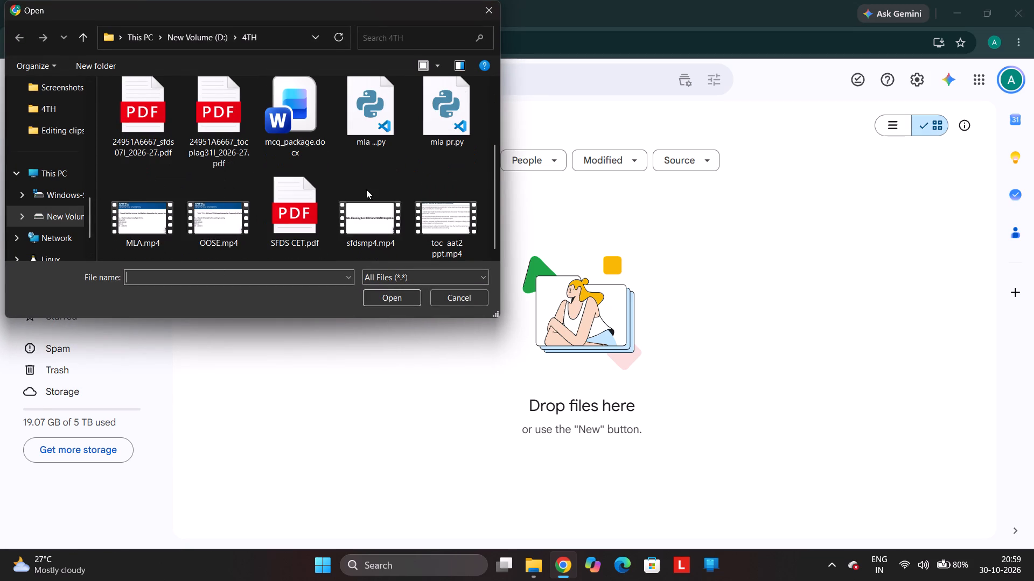
{"action": "double_click", "coordinate": [435, 214]}
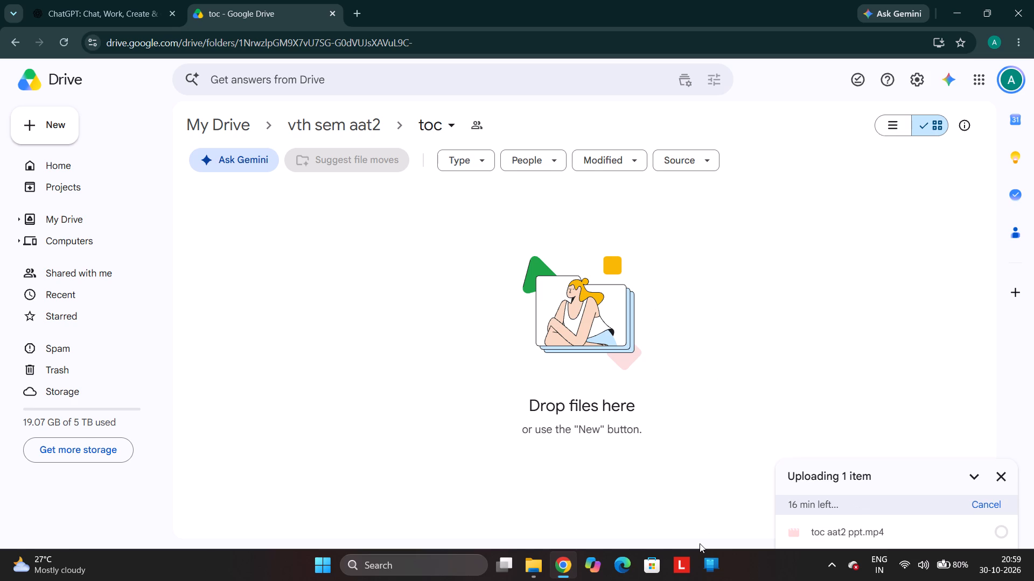
Open the presentation oose aat2 ppt.pptx from the 4TH SEM folder in File Explorer.
{"action": "left_click", "coordinate": [531, 565]}
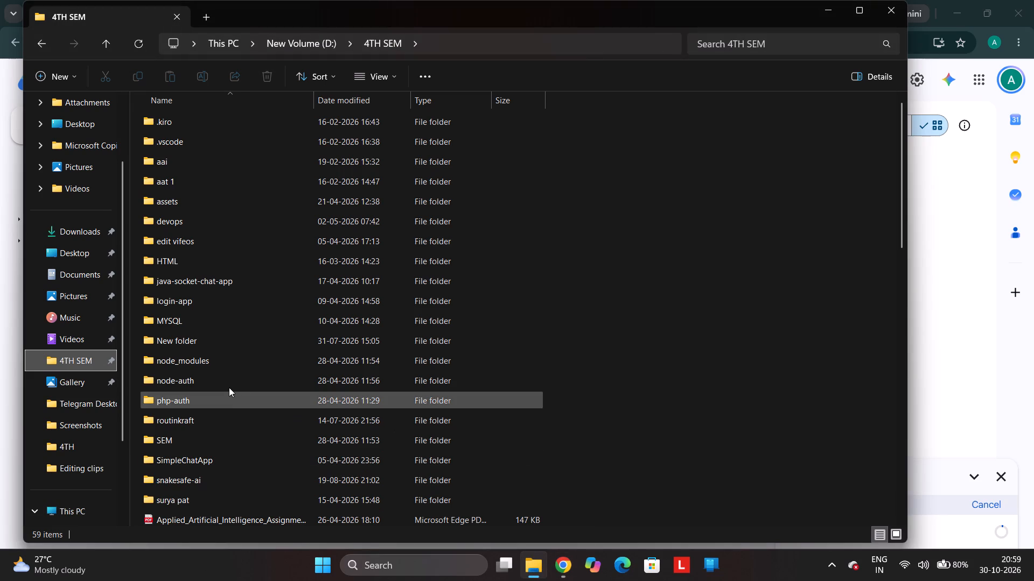
{"action": "scroll", "coordinate": [228, 395], "scroll_direction": "down", "scroll_amount": 6}
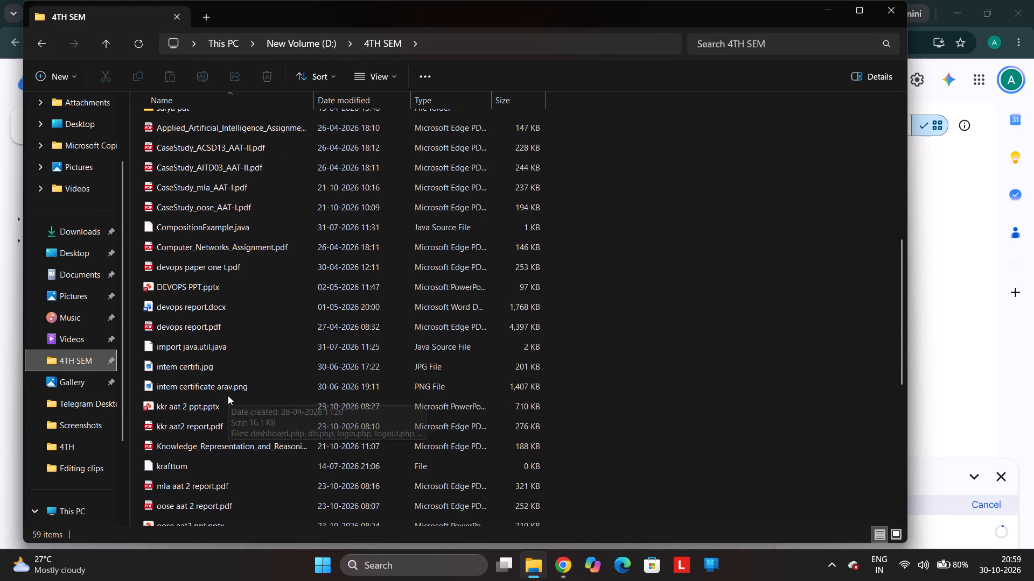
{"action": "scroll", "coordinate": [228, 395], "scroll_direction": "down", "scroll_amount": 3}
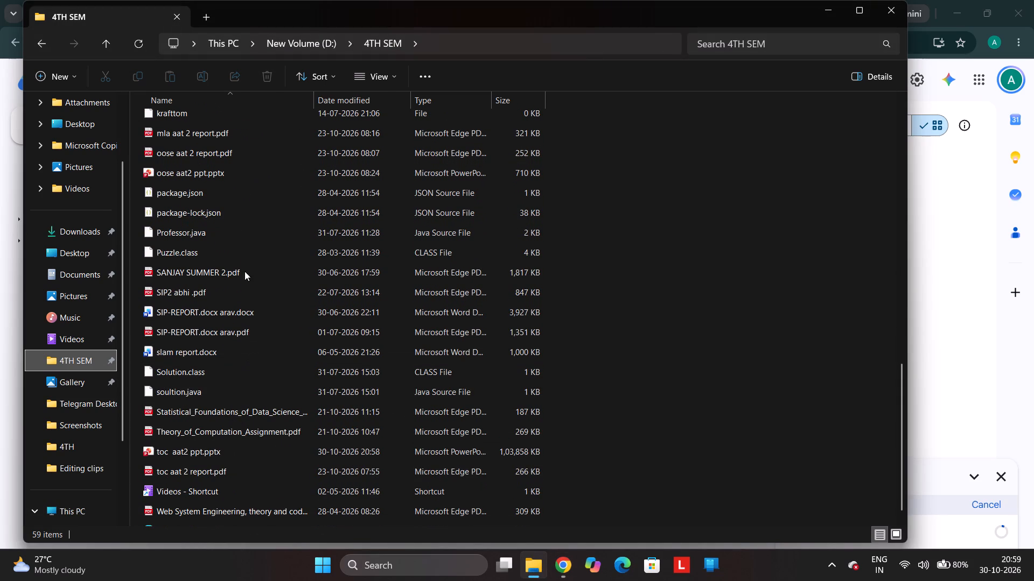
{"action": "scroll", "coordinate": [239, 236], "scroll_direction": "up", "scroll_amount": 1}
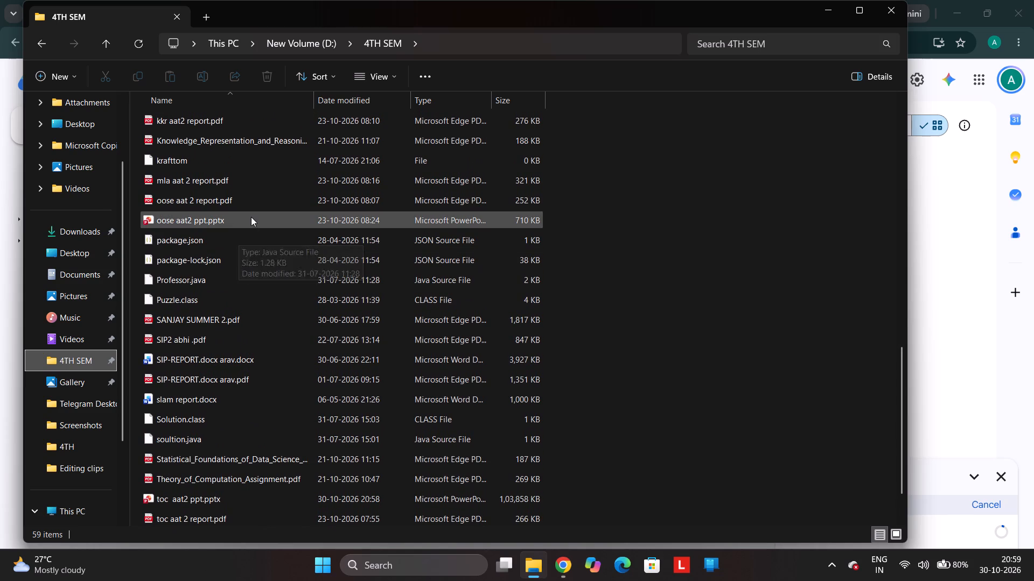
{"action": "double_click", "coordinate": [249, 215]}
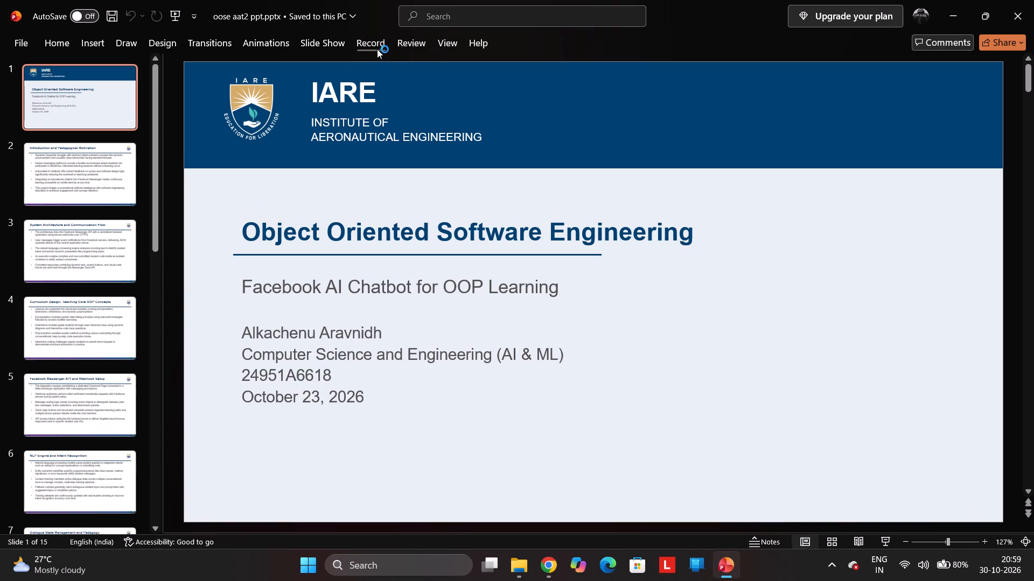
Open the slide show recording view from the beginning of the oose presentation.
{"action": "left_click", "coordinate": [374, 43]}
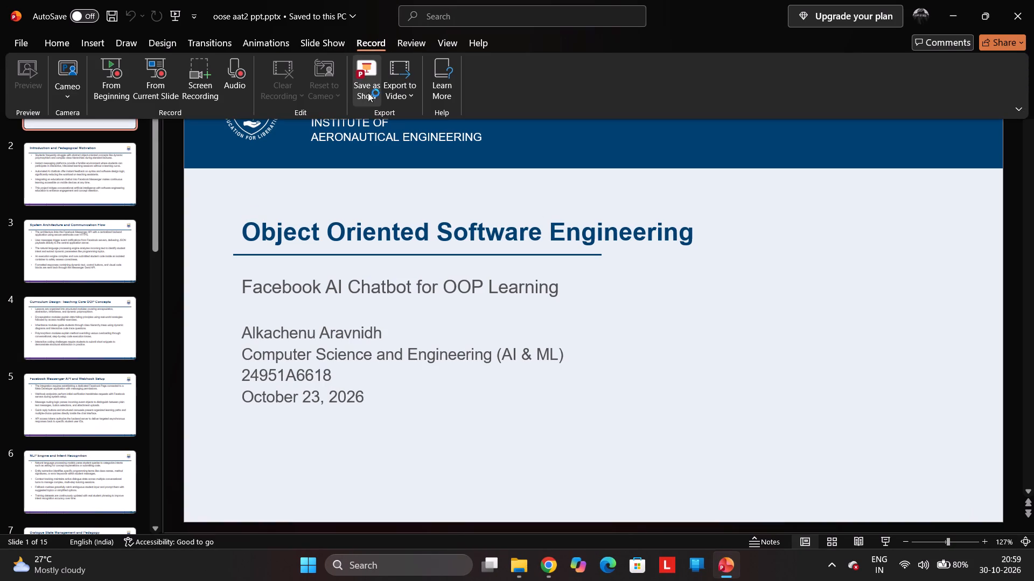
{"action": "left_click", "coordinate": [118, 79]}
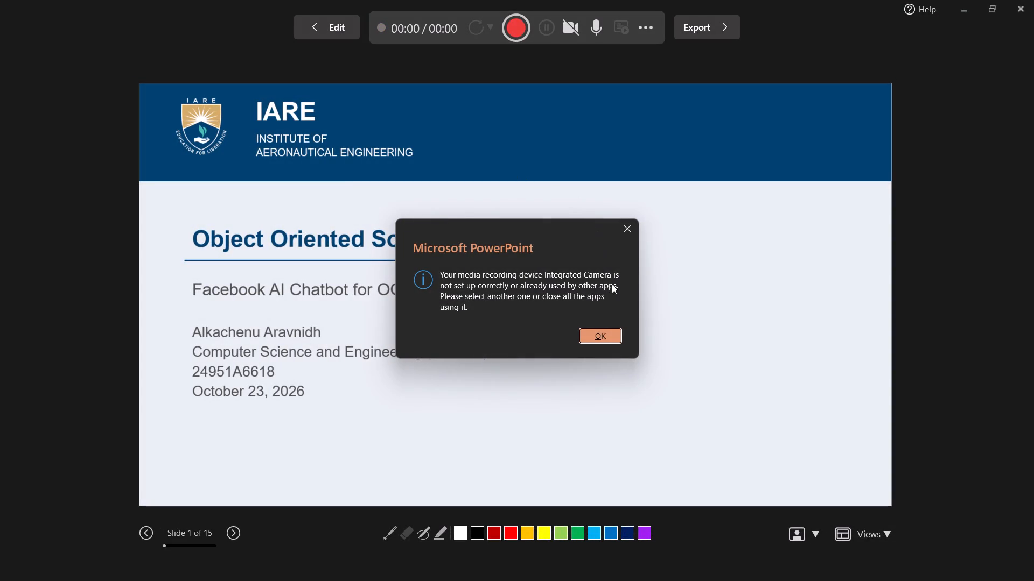
{"action": "left_click", "coordinate": [592, 331]}
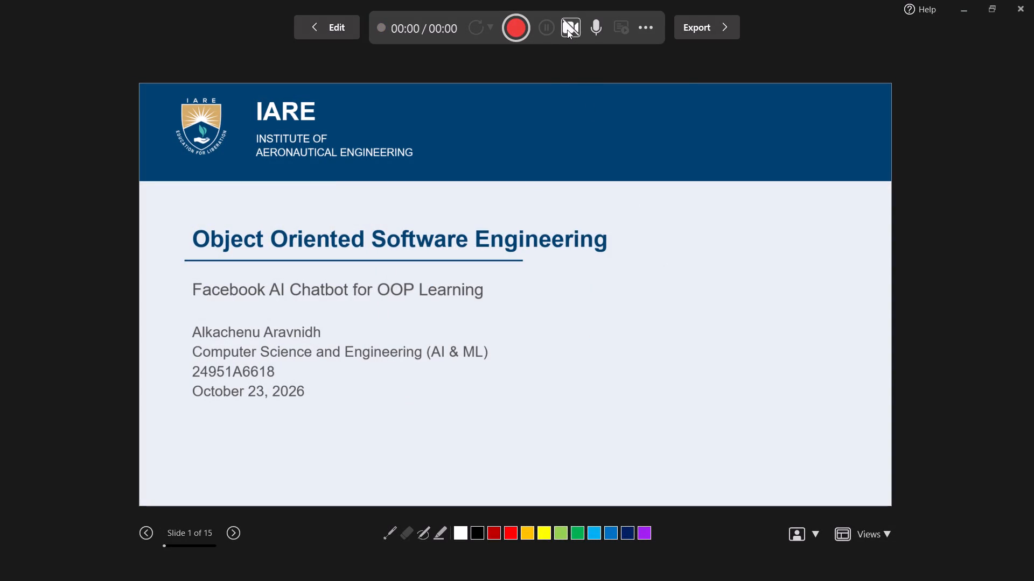
Set the recording camera to Brio 100 and turn the camera on.
{"action": "right_click", "coordinate": [567, 30]}
{"action": "left_click", "coordinate": [649, 193]}
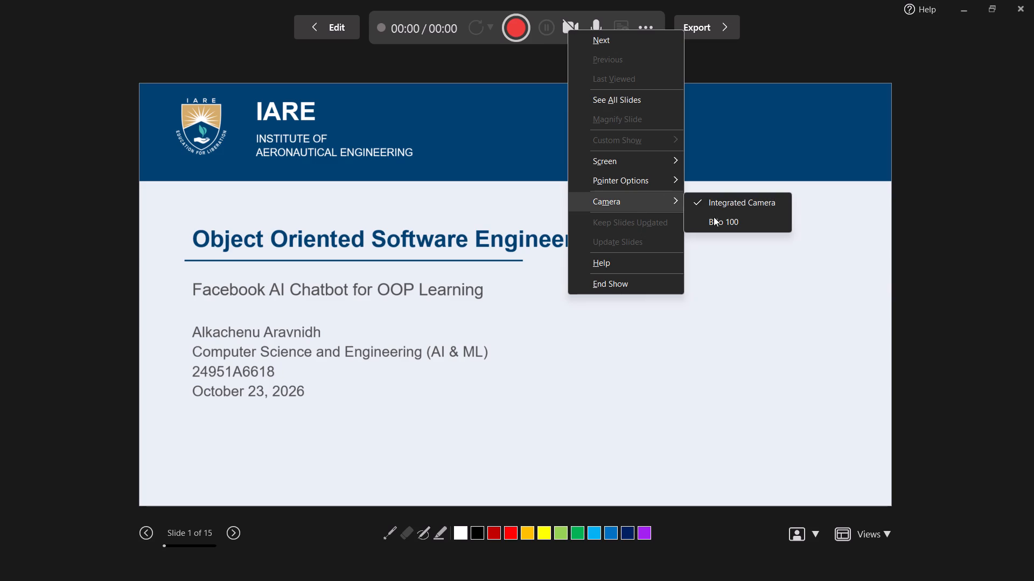
{"action": "left_click", "coordinate": [719, 216]}
{"action": "left_click", "coordinate": [562, 26]}
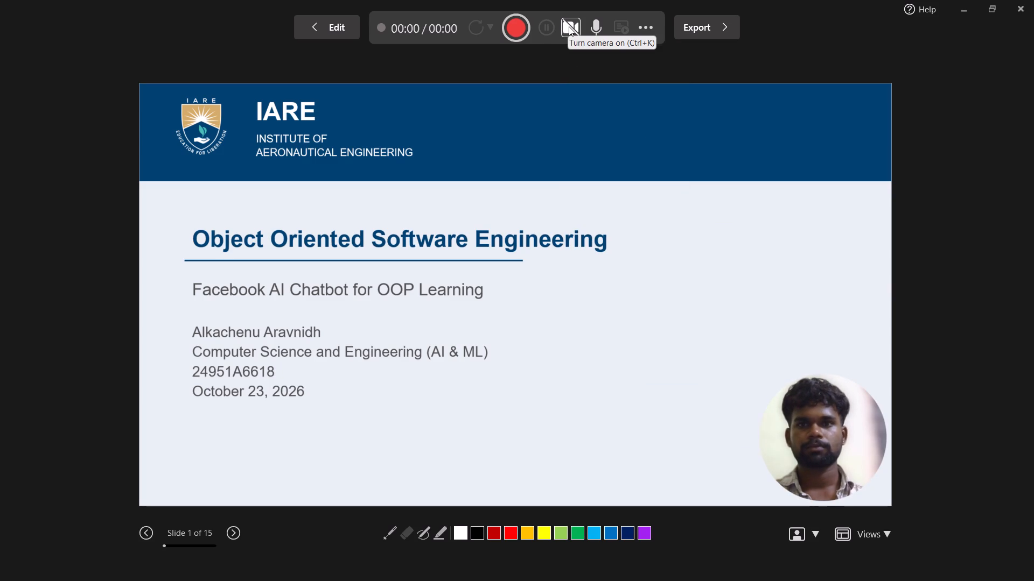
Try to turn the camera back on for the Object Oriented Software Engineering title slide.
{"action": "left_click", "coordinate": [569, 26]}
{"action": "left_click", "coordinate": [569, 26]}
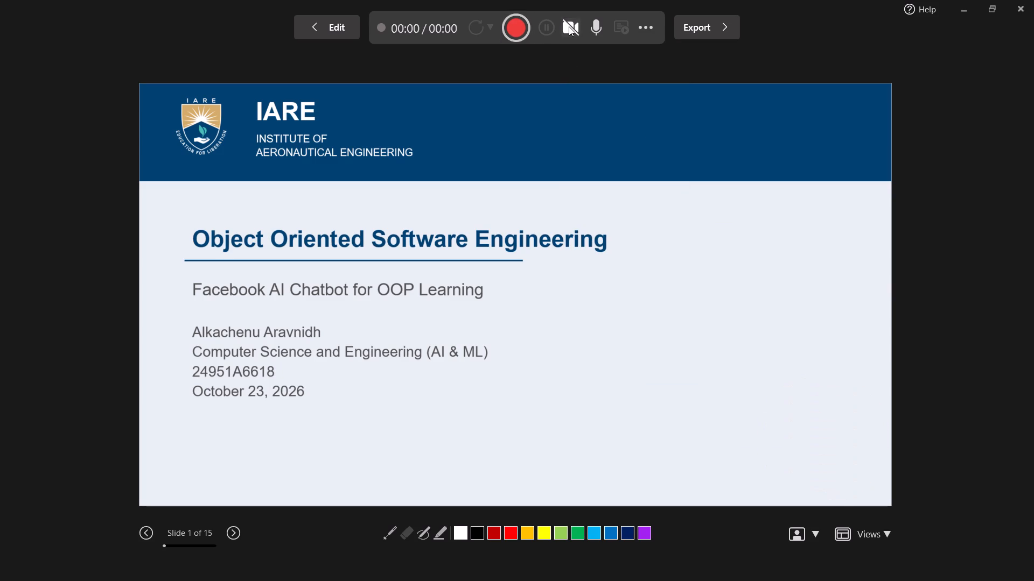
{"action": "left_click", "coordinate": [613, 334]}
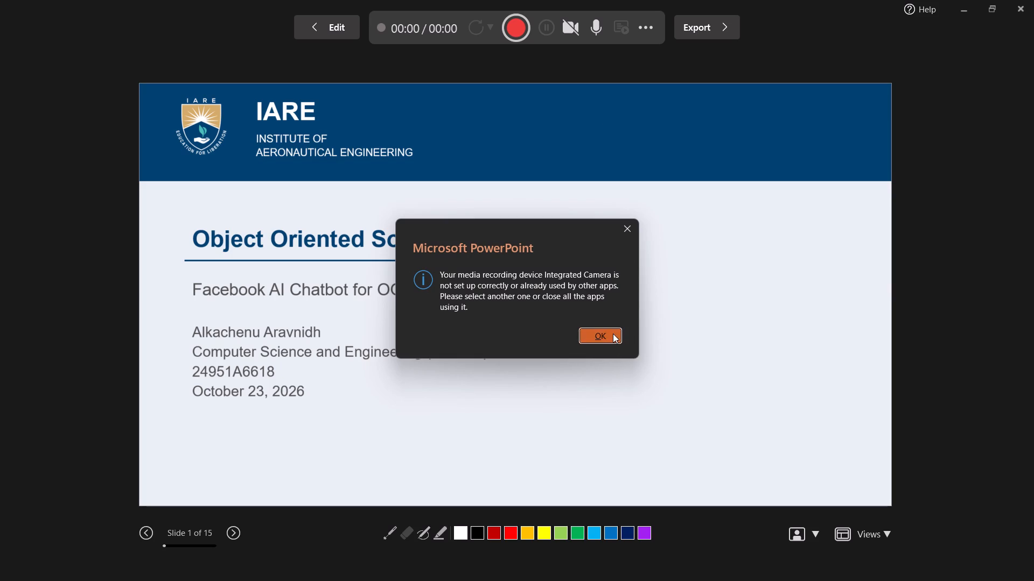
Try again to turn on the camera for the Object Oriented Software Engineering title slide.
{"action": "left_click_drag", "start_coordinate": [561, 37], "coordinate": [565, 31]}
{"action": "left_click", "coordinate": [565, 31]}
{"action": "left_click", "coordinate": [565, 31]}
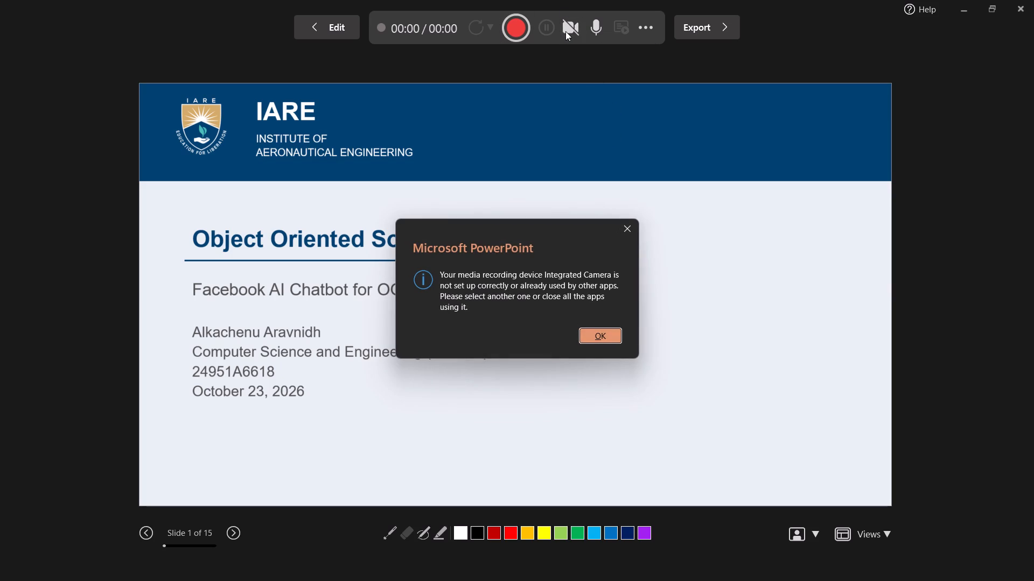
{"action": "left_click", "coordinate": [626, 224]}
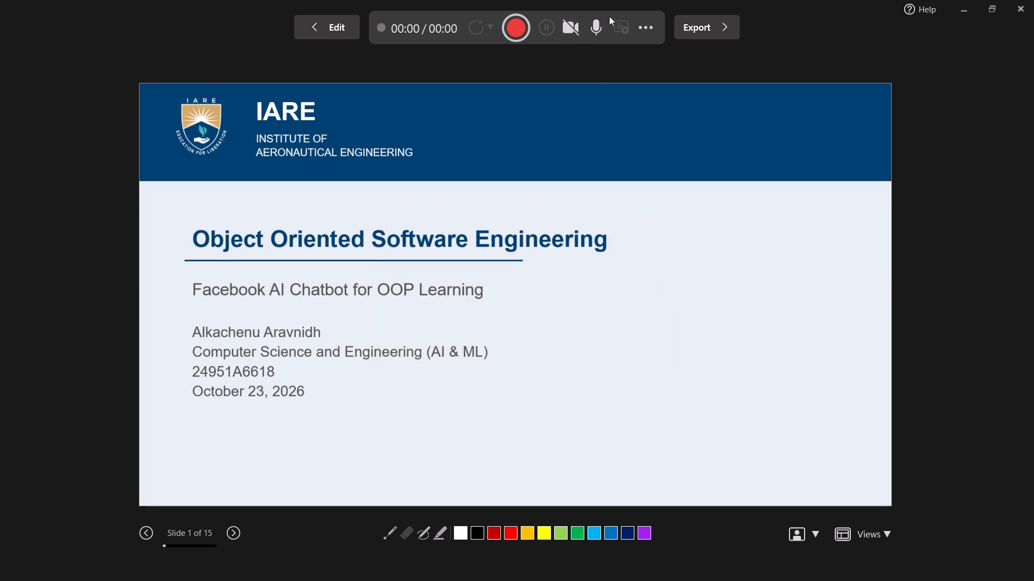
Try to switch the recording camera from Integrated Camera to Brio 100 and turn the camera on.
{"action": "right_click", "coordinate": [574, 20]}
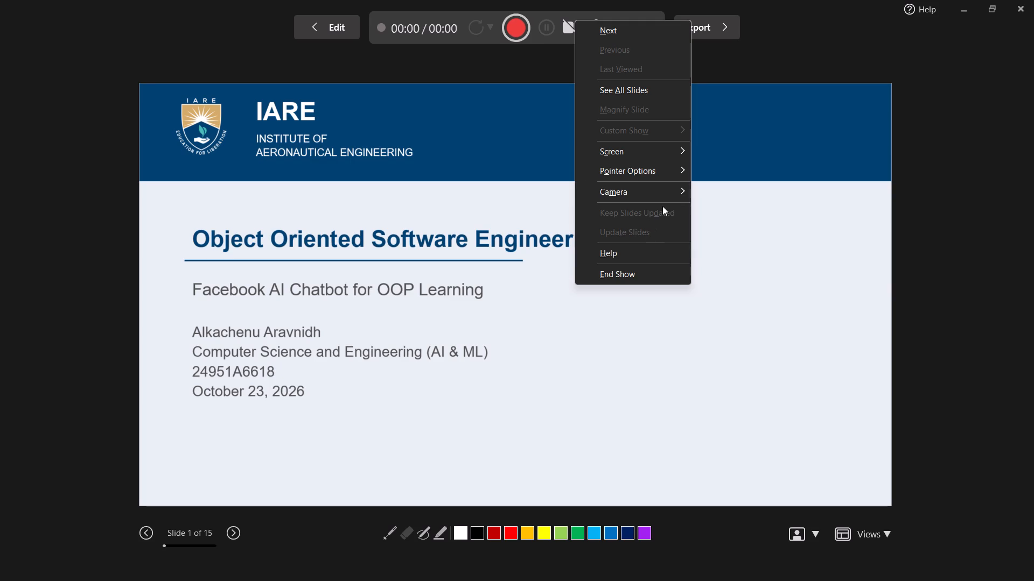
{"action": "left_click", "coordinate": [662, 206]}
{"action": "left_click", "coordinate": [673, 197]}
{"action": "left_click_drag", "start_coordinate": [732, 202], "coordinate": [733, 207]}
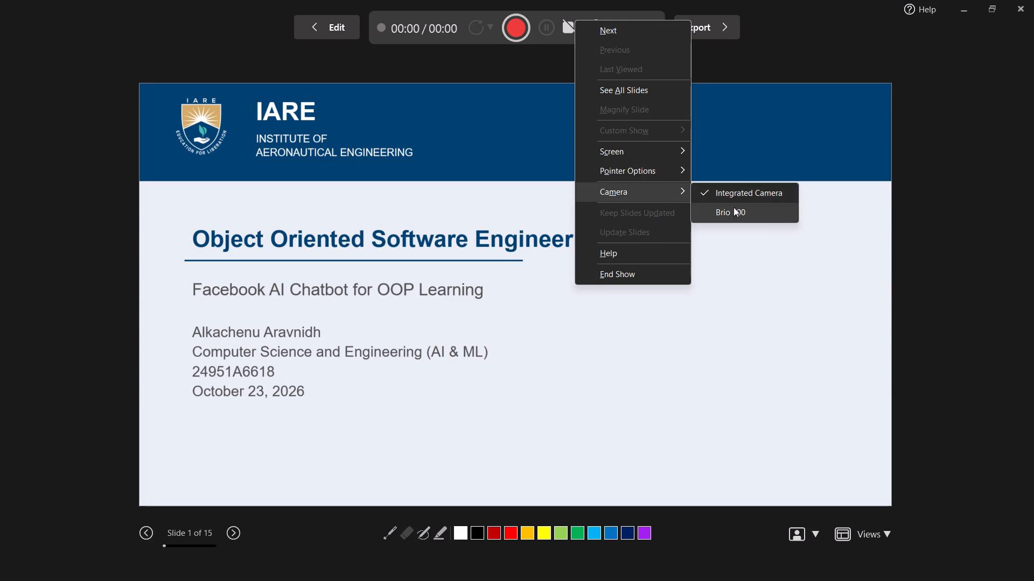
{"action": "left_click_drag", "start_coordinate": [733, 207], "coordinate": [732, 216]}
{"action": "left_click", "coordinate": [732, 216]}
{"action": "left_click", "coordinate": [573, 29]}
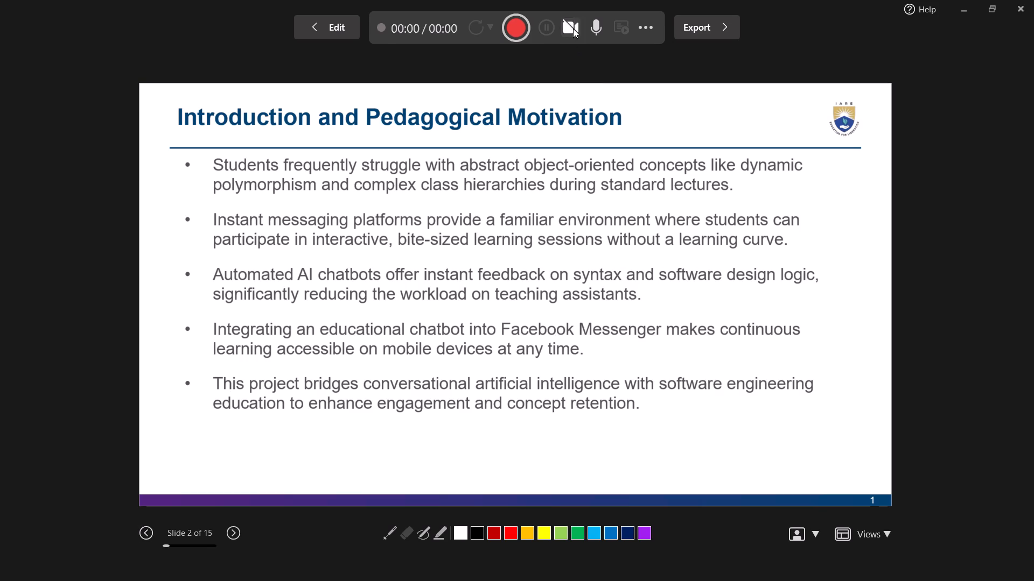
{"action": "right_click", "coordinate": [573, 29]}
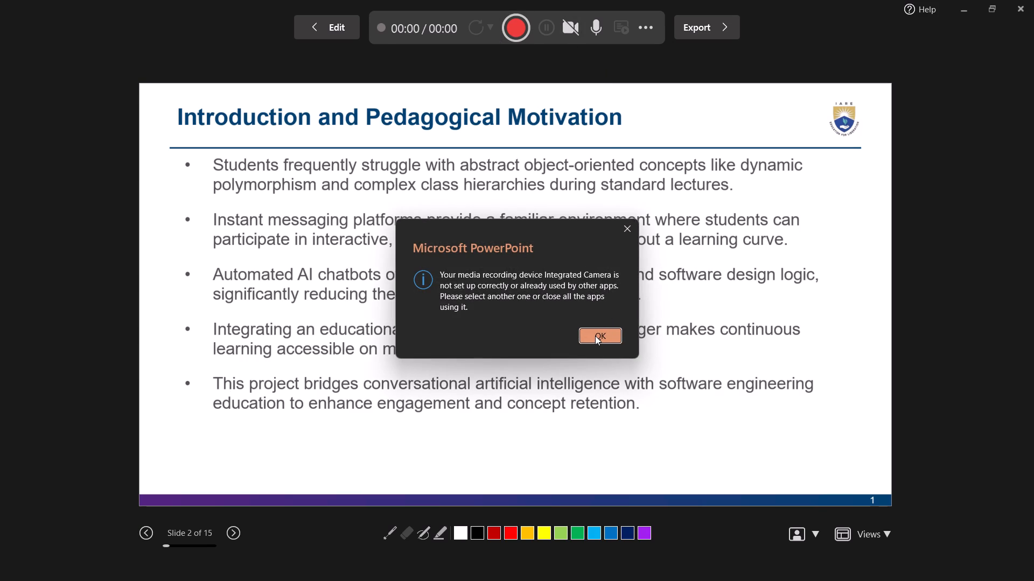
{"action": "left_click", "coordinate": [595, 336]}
Minimize the presentation's recording window.
{"action": "left_click", "coordinate": [961, 0]}
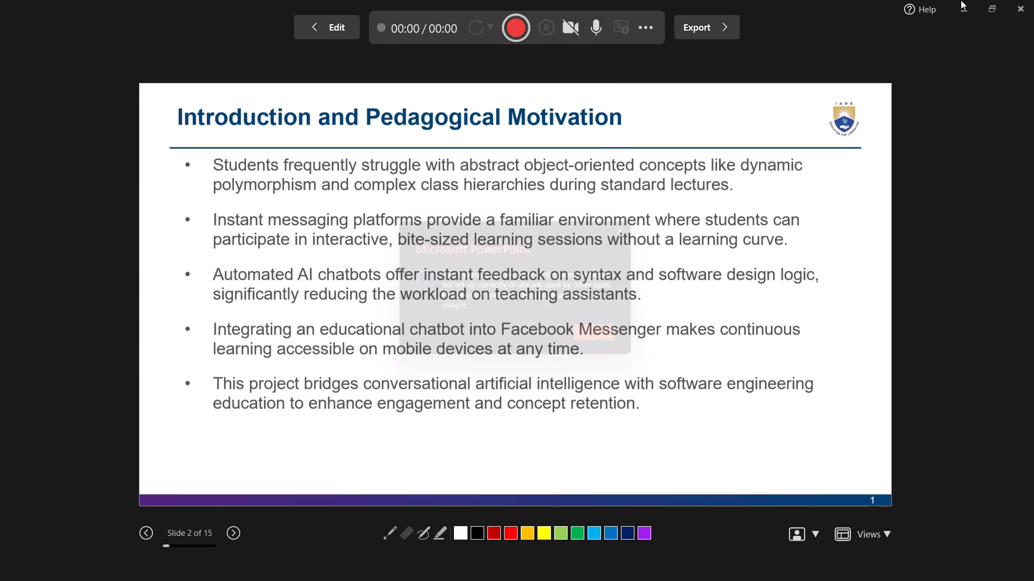
Leave the recording view and slide show, returning oose aat2 ppt.pptx to the normal editing view.
{"action": "left_click", "coordinate": [968, 15]}
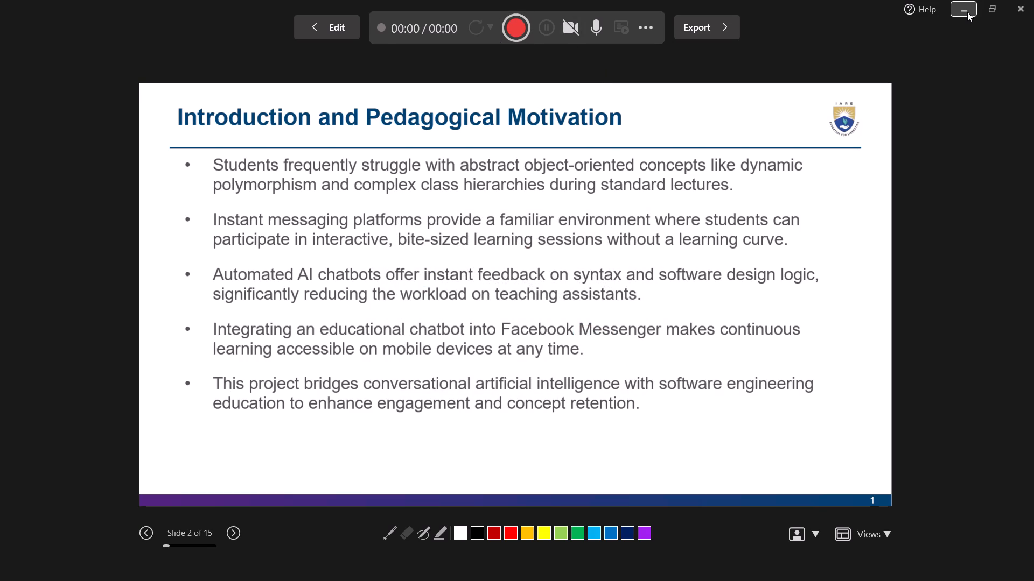
{"action": "left_click", "coordinate": [967, 12]}
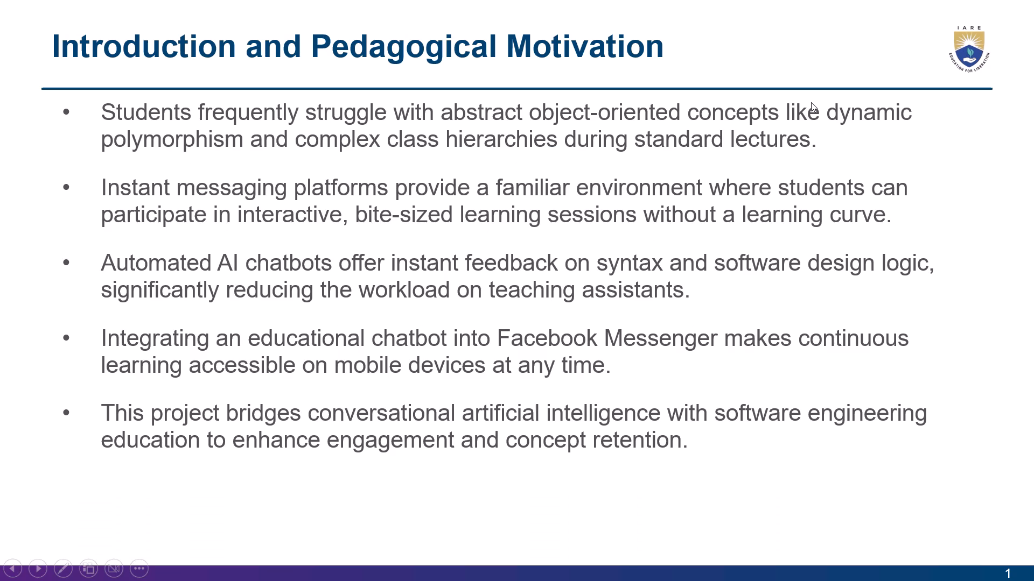
{"action": "key", "text": "Escape"}
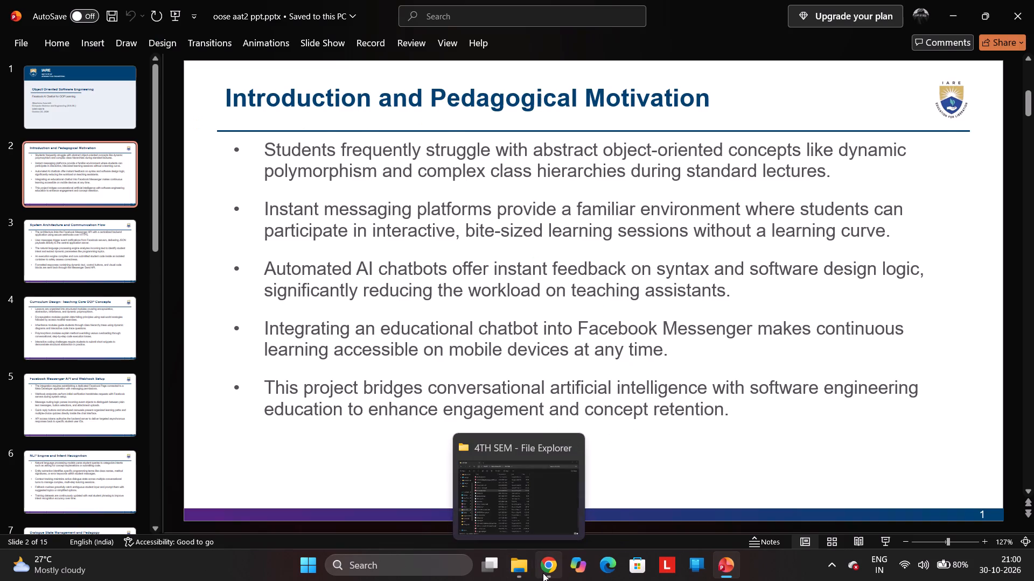
Switch to Chrome to check the upload of toc aat2 ppt.mp4 in Google Drive, and return to PowerPoint.
{"action": "left_click", "coordinate": [543, 573]}
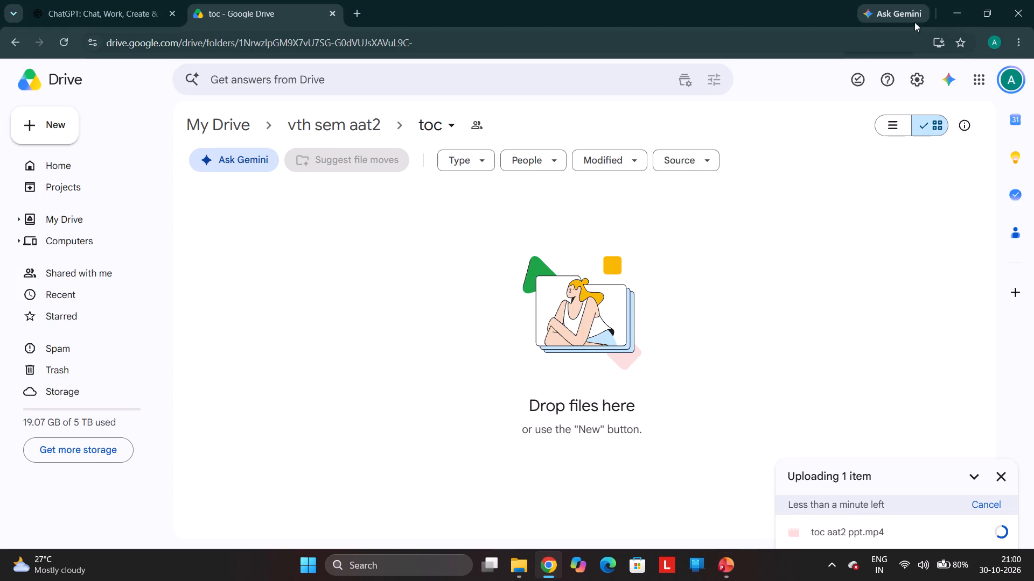
{"action": "left_click", "coordinate": [946, 12]}
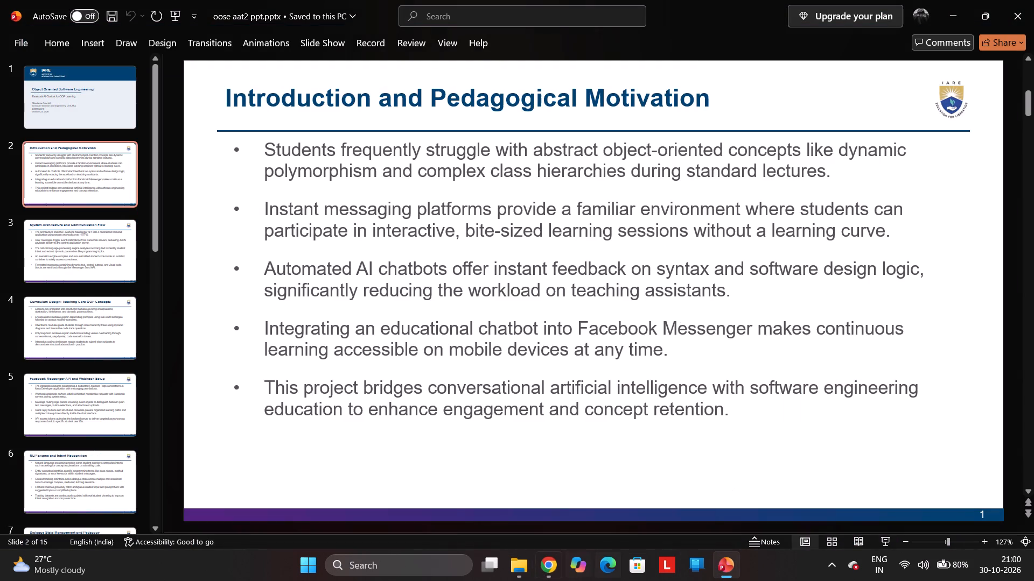
Close the File Explorer window showing the 4TH SEM folder.
{"action": "left_click", "coordinate": [569, 447]}
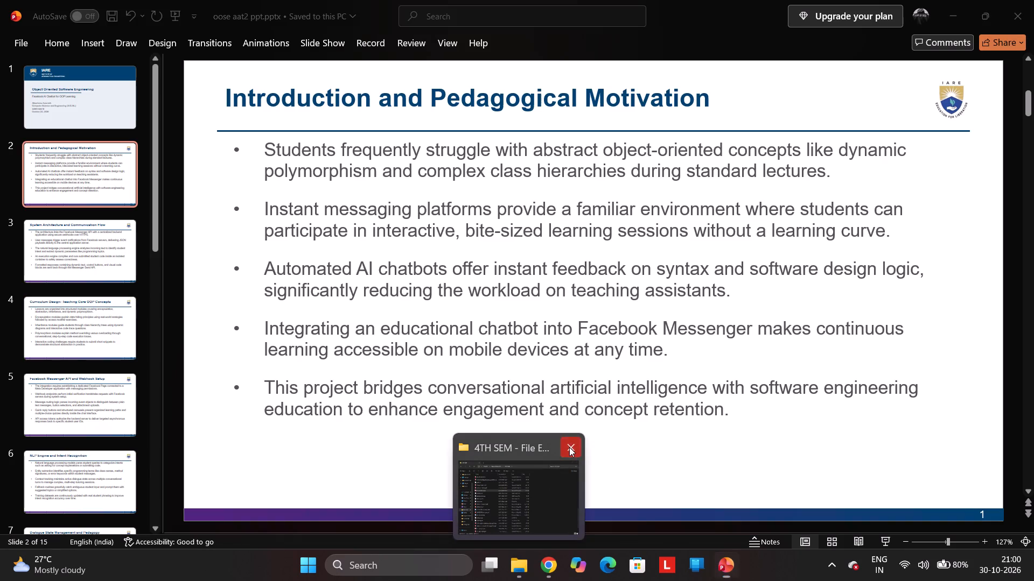